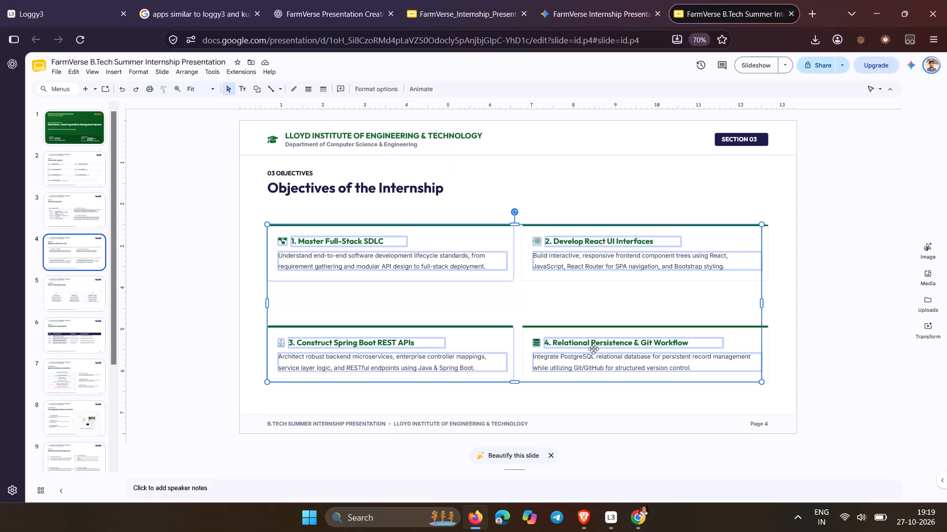
{"action": "left_click", "coordinate": [85, 298]}
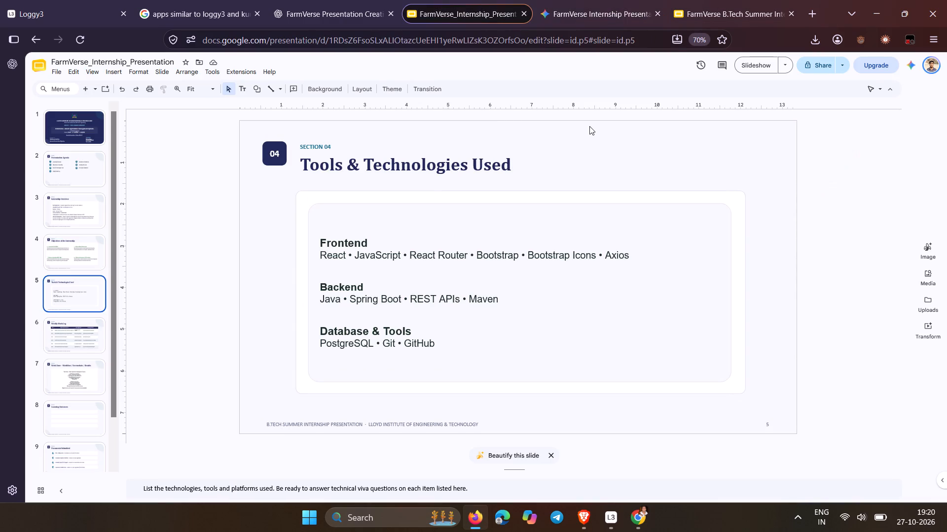
{"action": "left_click", "coordinate": [743, 22]}
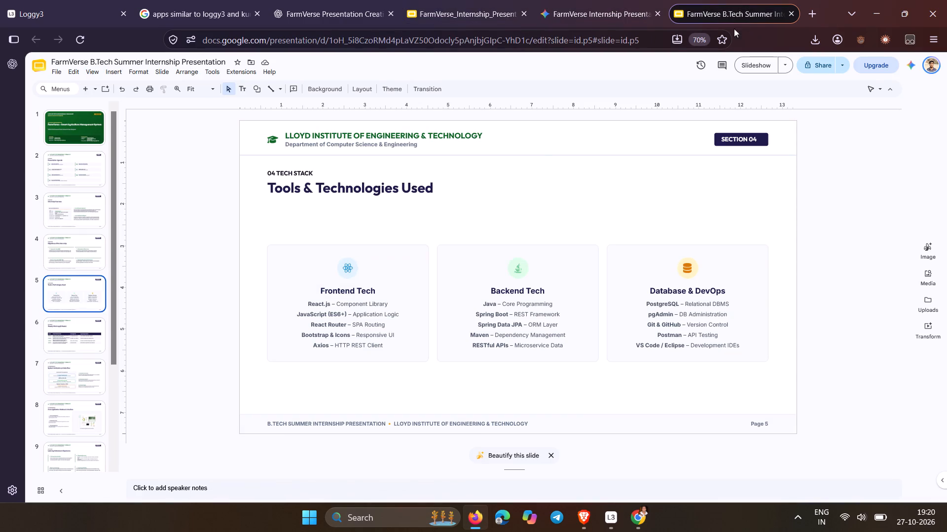
Copy the Frontend Tech, Backend Tech and Database & DevOps cards, with their icons and text, from the B.Tech deck's slide 5.
{"action": "left_click", "coordinate": [340, 283]}
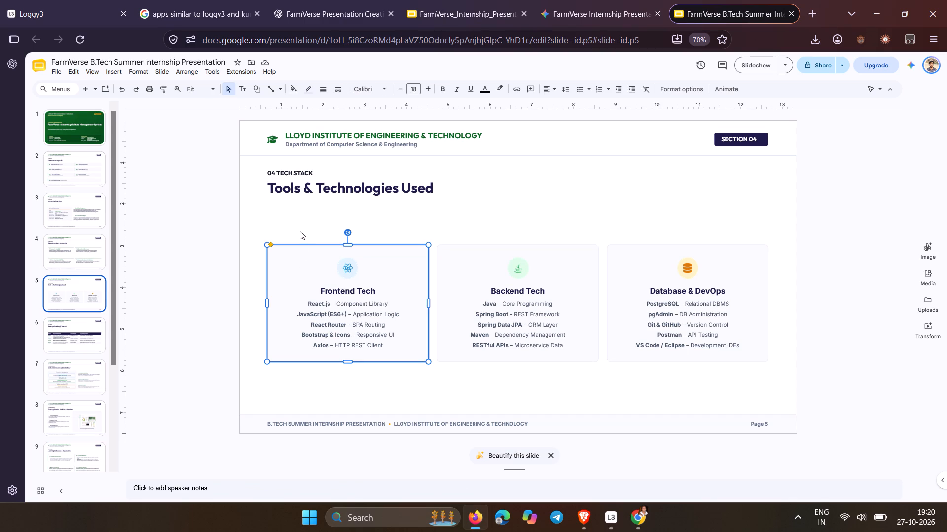
{"action": "left_click", "coordinate": [300, 231]}
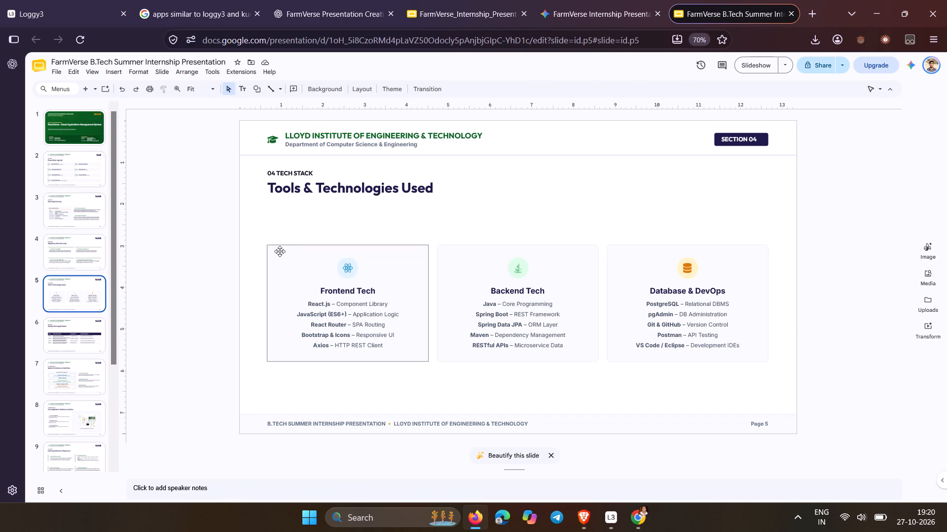
{"action": "left_click_drag", "start_coordinate": [262, 239], "coordinate": [705, 370]}
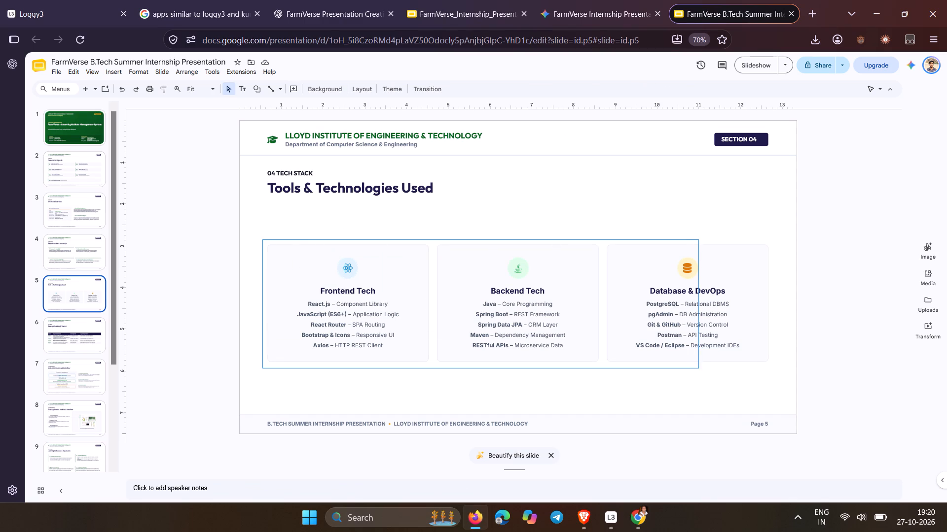
{"action": "left_click_drag", "start_coordinate": [705, 370], "coordinate": [767, 378]}
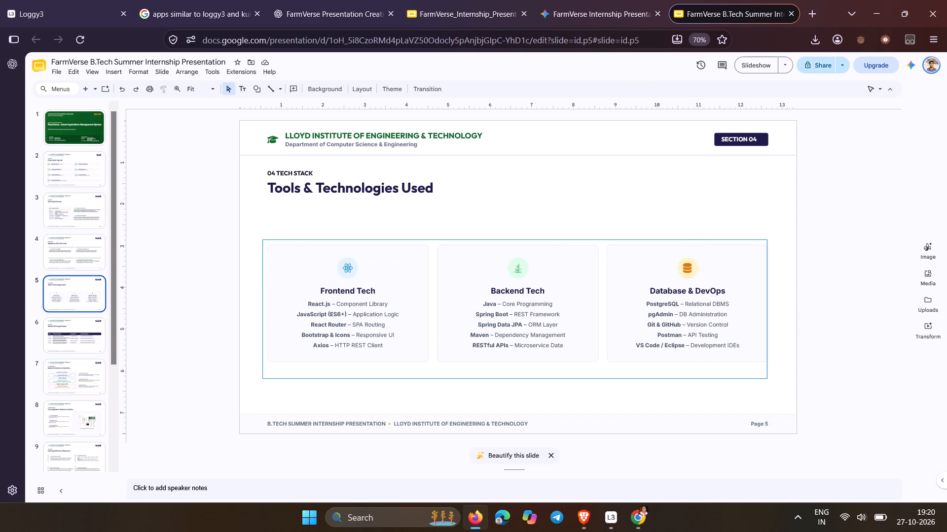
{"action": "left_click_drag", "start_coordinate": [767, 378], "coordinate": [800, 381]}
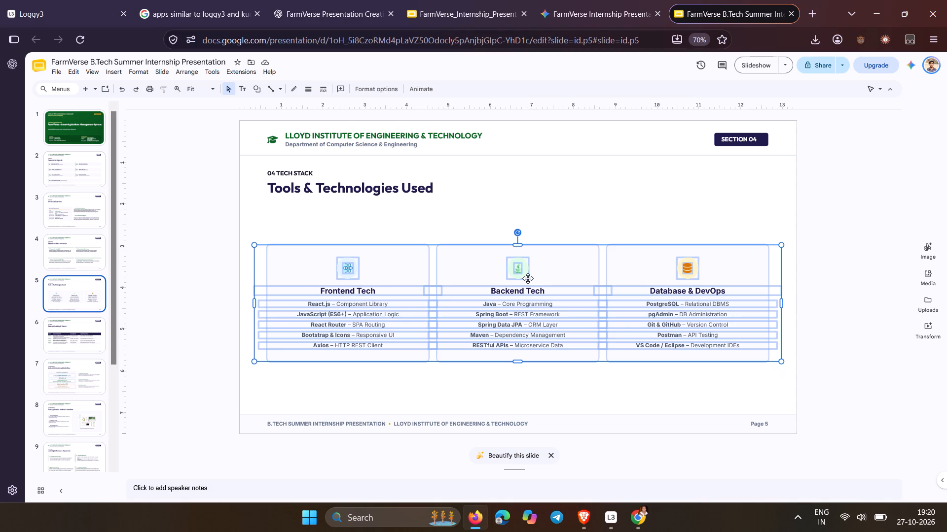
{"action": "key", "text": "ctrl+c"}
Delete the Frontend, Backend and Database & Tools text from the content box on slide 5 of FarmVerse_Internship_Presentation.
{"action": "left_click", "coordinate": [482, 0]}
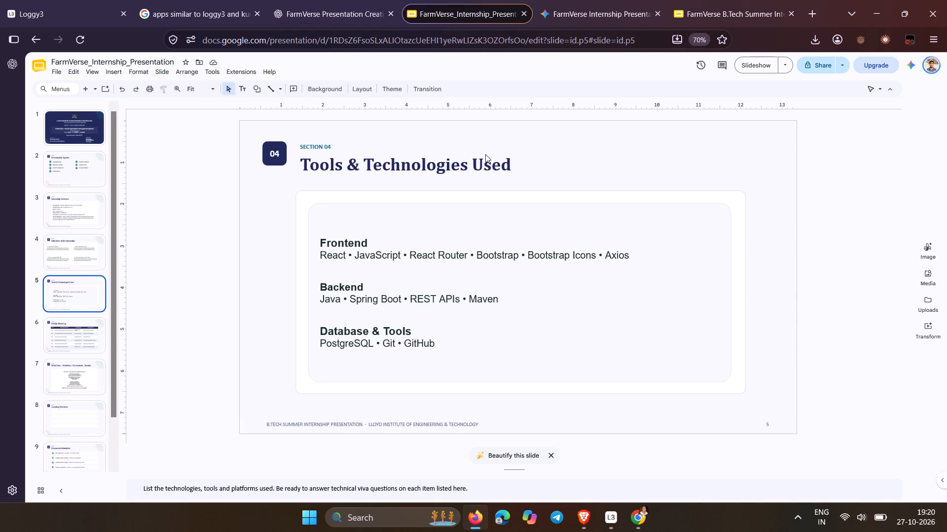
{"action": "left_click", "coordinate": [396, 279]}
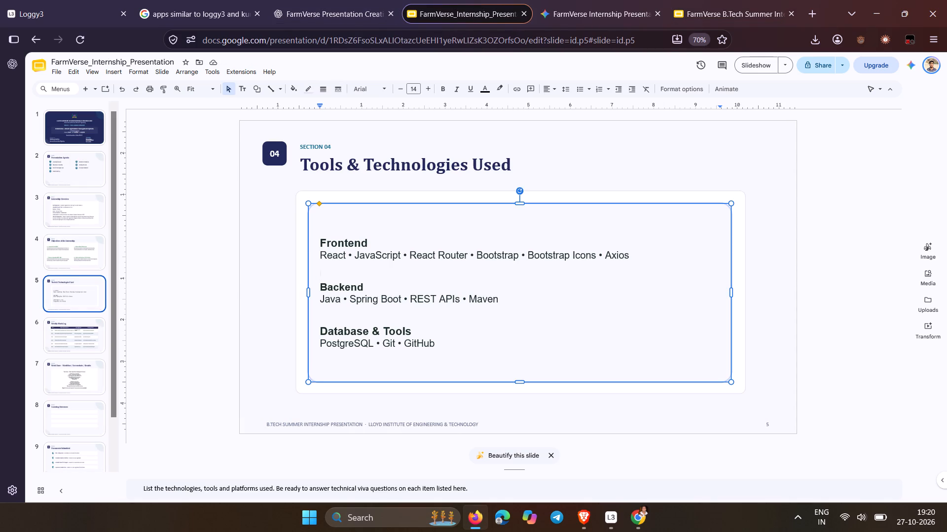
{"action": "left_click_drag", "start_coordinate": [316, 232], "coordinate": [441, 345]}
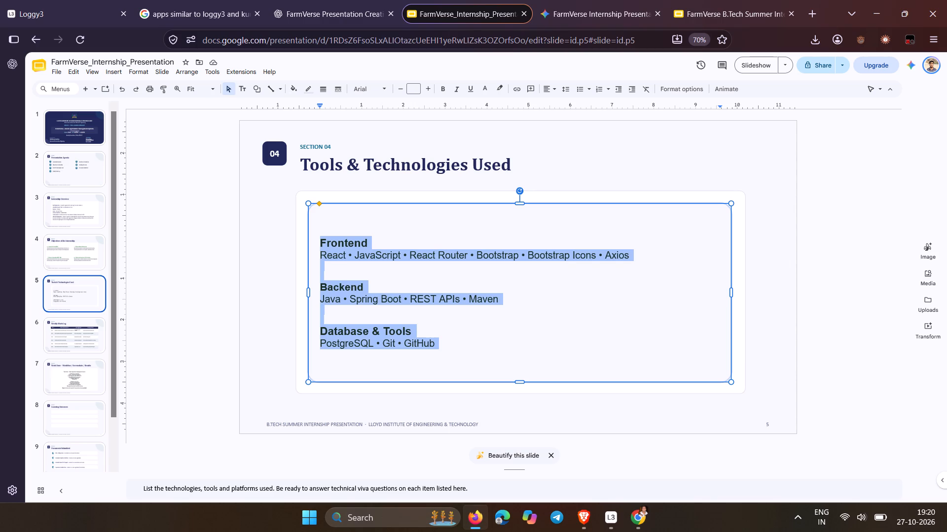
{"action": "key", "text": "Delete"}
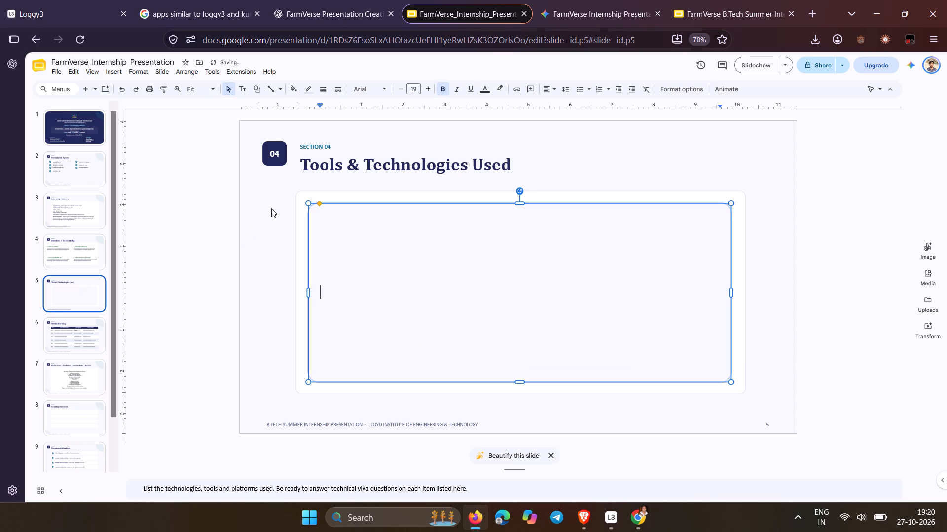
Widen both nested background boxes on slide 5 together so the outer one spans from about 0.3 to 13 on the ruler.
{"action": "left_click_drag", "start_coordinate": [284, 185], "coordinate": [767, 402]}
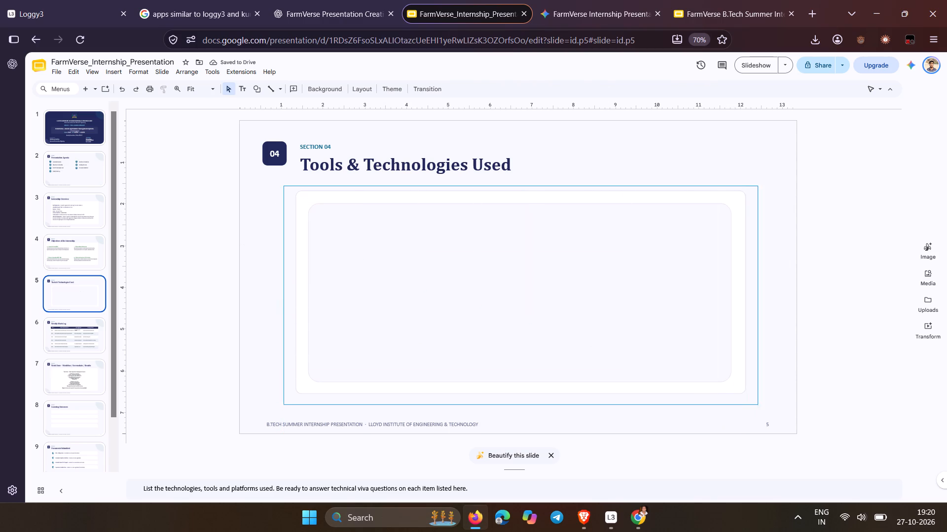
{"action": "left_click_drag", "start_coordinate": [767, 402], "coordinate": [789, 402]}
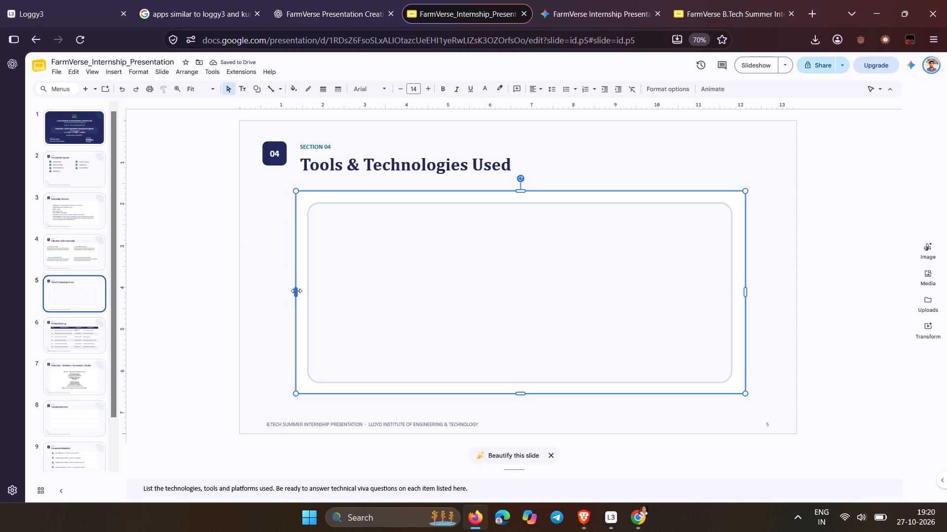
{"action": "left_click_drag", "start_coordinate": [296, 291], "coordinate": [253, 295]}
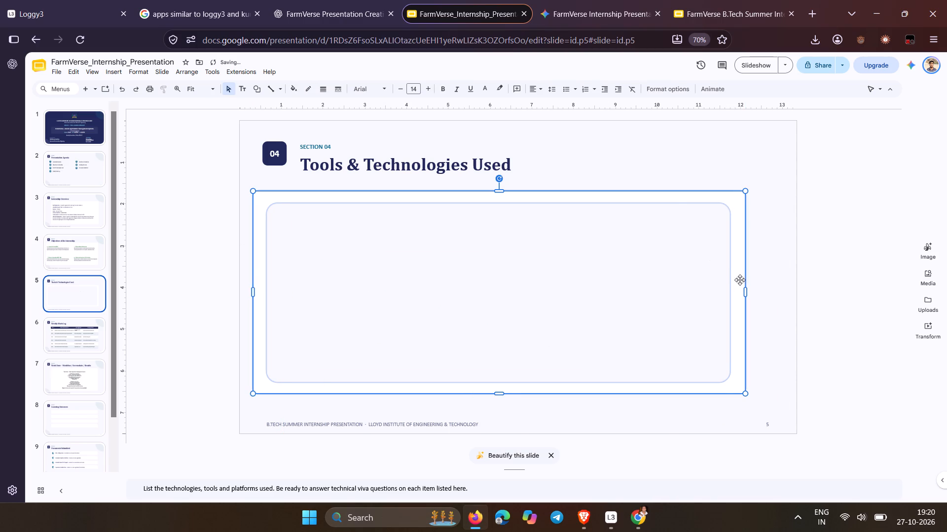
{"action": "left_click_drag", "start_coordinate": [746, 291], "coordinate": [775, 294]}
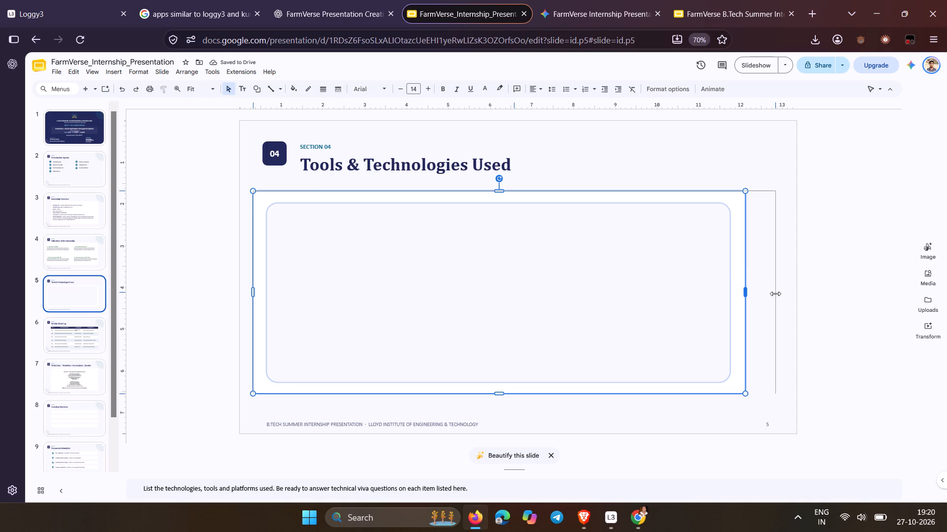
{"action": "left_click_drag", "start_coordinate": [775, 294], "coordinate": [775, 295]}
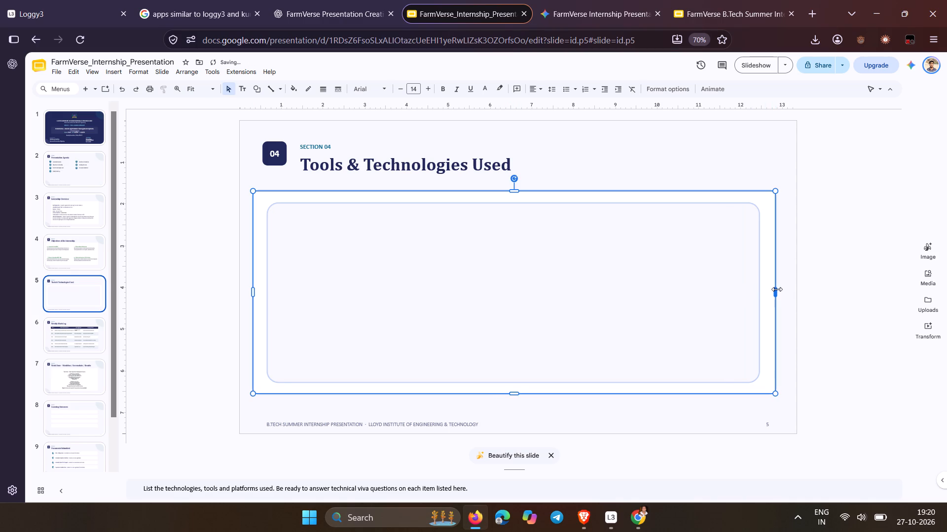
{"action": "left_click_drag", "start_coordinate": [777, 289], "coordinate": [781, 288]}
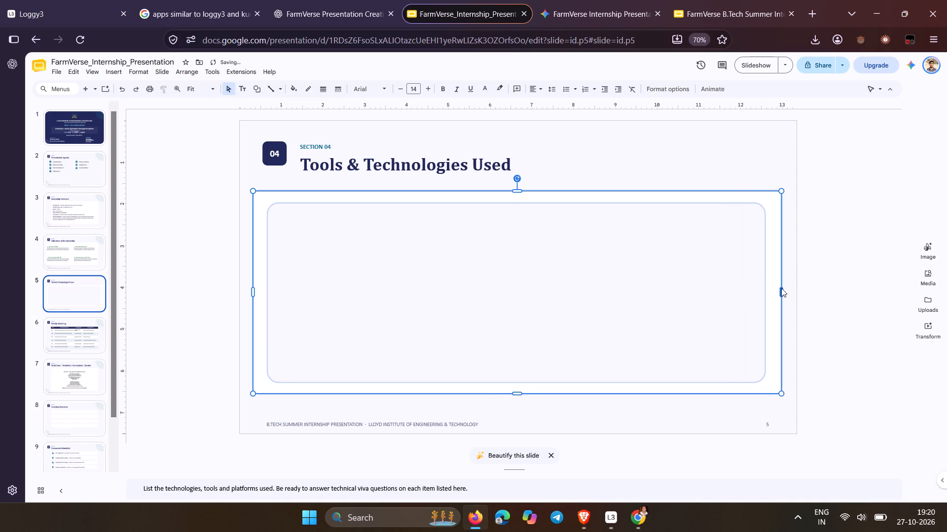
Paste the three copied technology cards over the emptied content box on the Tools & Technologies Used slide.
{"action": "left_click", "coordinate": [590, 332]}
{"action": "double_click", "coordinate": [531, 306]}
{"action": "left_click", "coordinate": [836, 328]}
{"action": "left_click", "coordinate": [518, 314]}
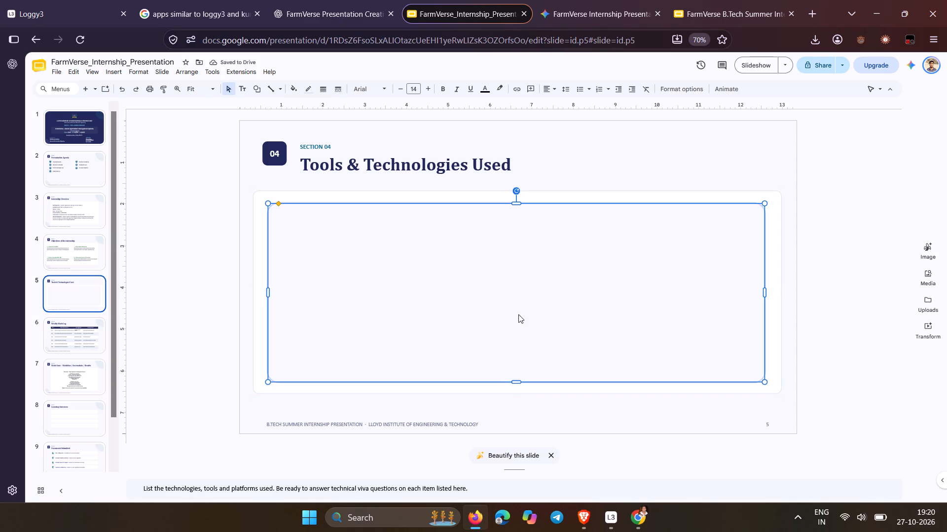
{"action": "double_click", "coordinate": [518, 314]}
{"action": "right_click", "coordinate": [518, 314]}
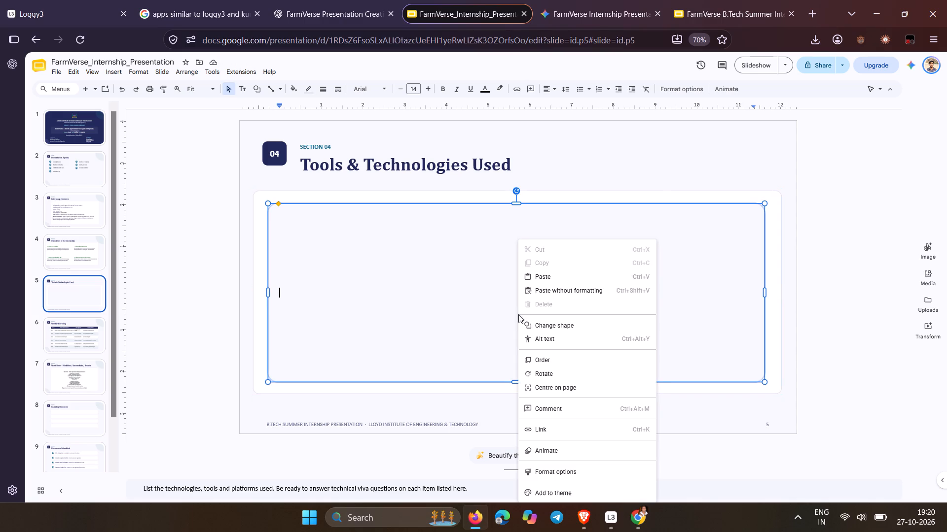
{"action": "left_click", "coordinate": [568, 273]}
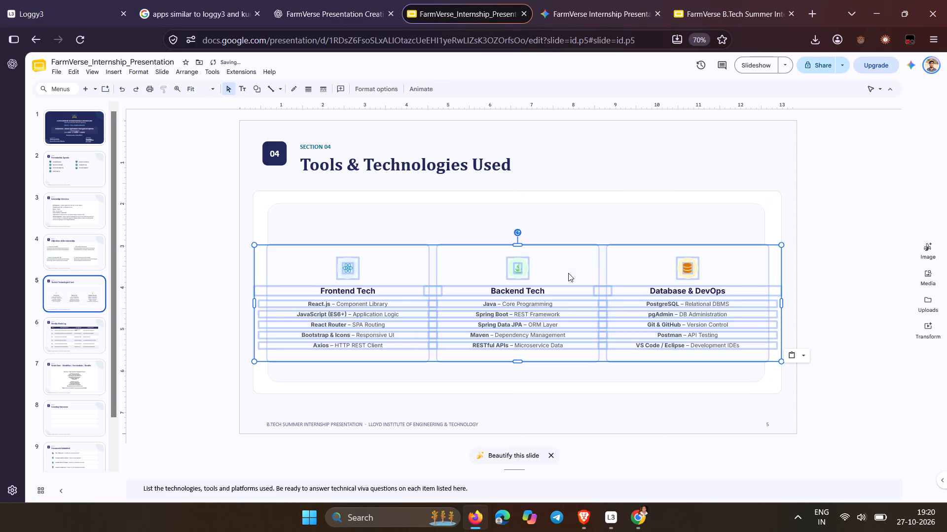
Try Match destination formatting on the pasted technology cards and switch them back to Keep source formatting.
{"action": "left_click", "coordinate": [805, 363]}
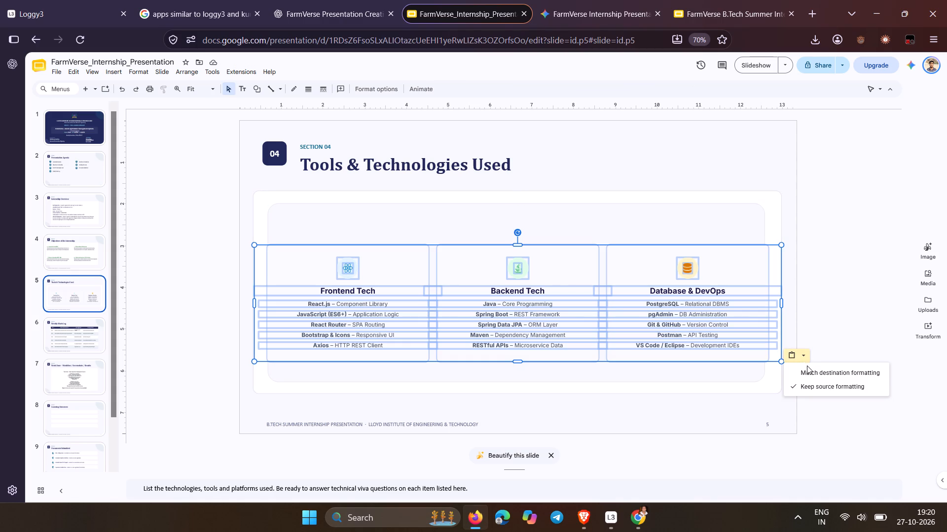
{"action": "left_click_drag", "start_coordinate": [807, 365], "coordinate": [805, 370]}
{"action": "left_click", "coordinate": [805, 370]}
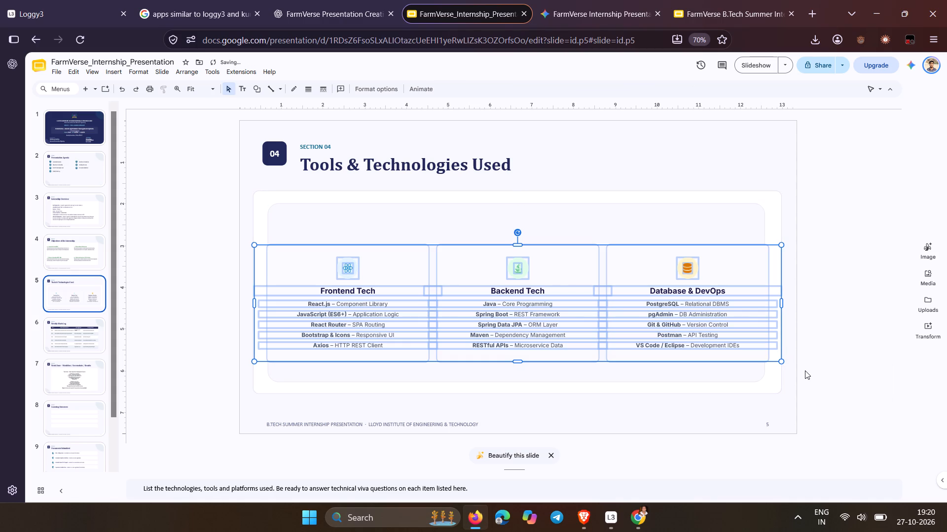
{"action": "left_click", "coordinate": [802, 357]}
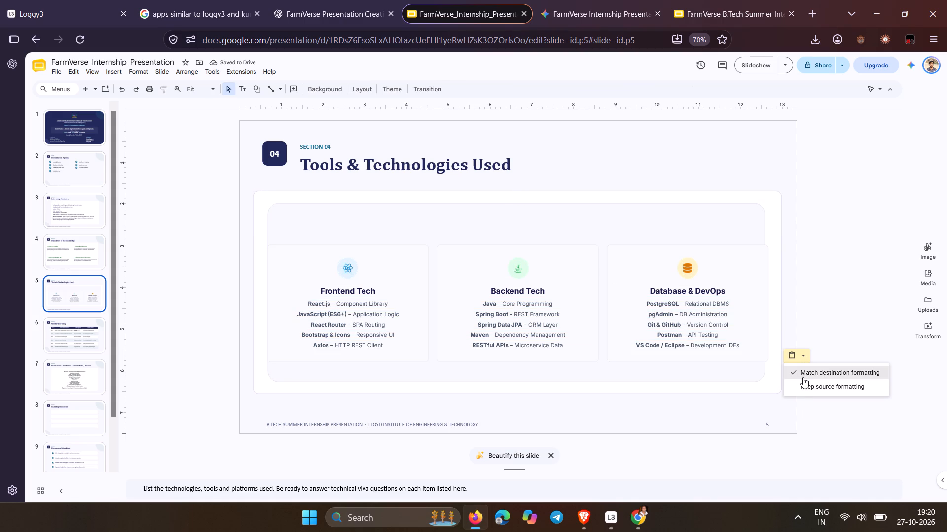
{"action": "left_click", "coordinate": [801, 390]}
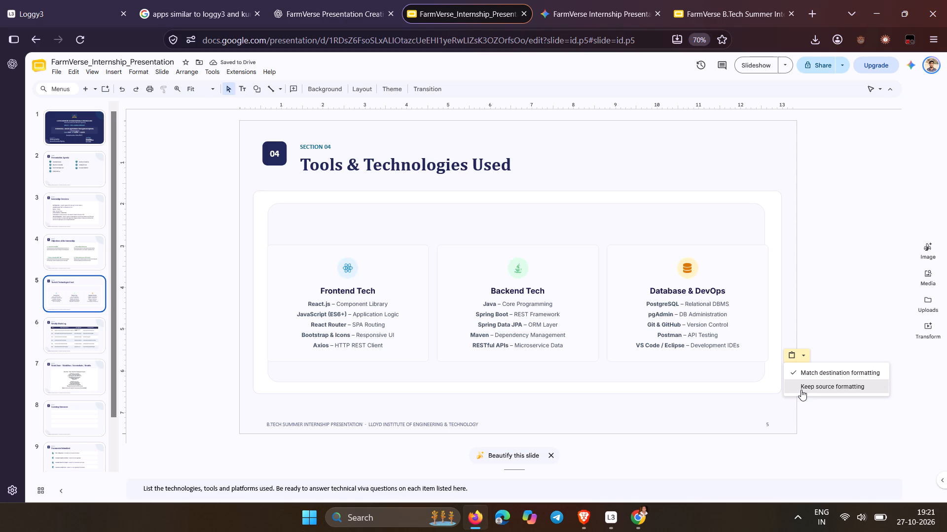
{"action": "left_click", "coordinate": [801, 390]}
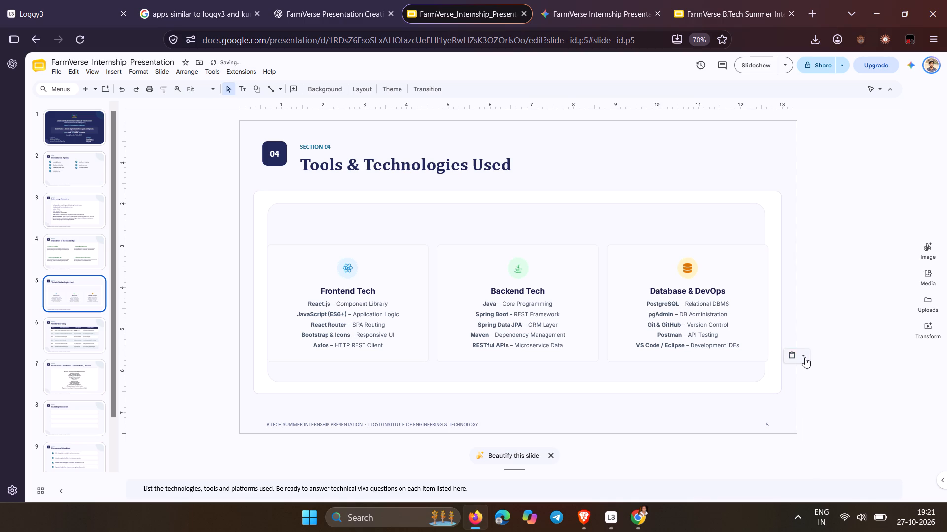
Set the pasted technology cards to Match destination formatting.
{"action": "left_click", "coordinate": [805, 357]}
{"action": "left_click", "coordinate": [817, 370]}
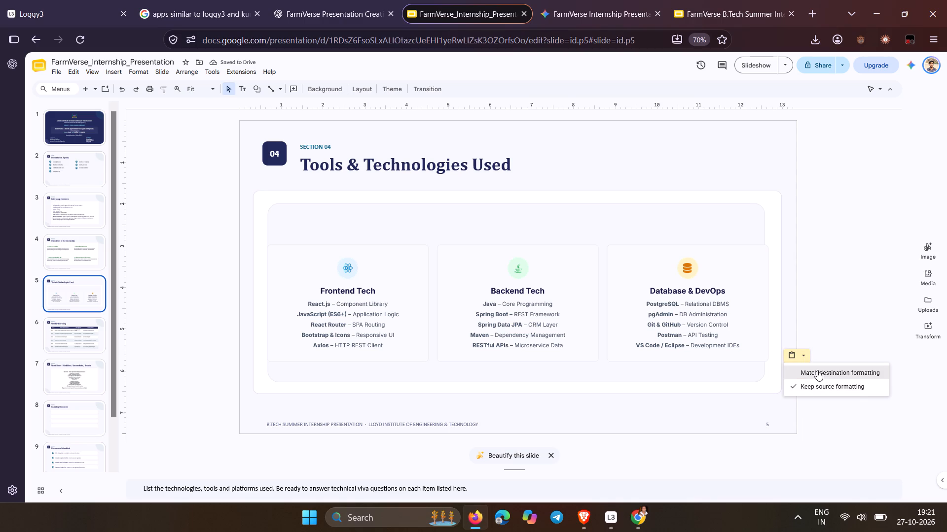
Apply Match destination formatting to the pasted technology cards on slide 5.
{"action": "left_click", "coordinate": [817, 370]}
{"action": "left_click", "coordinate": [590, 318]}
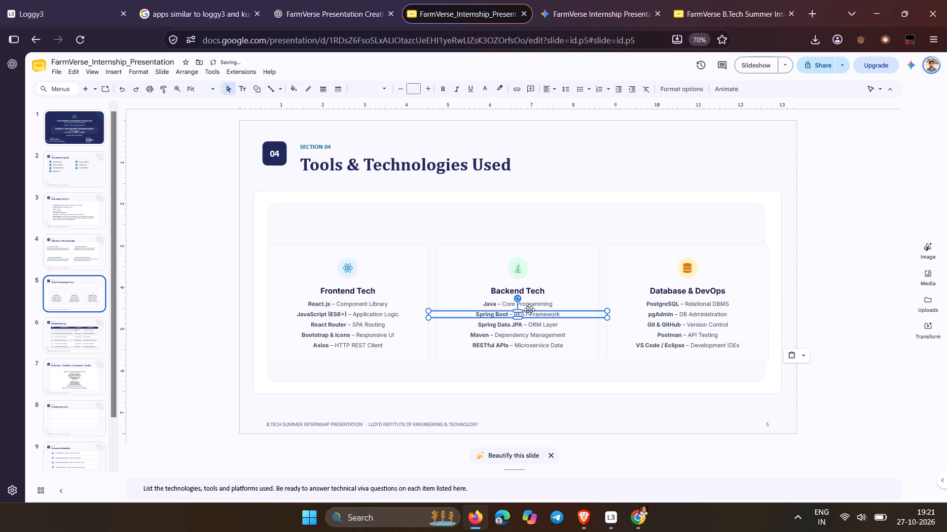
{"action": "left_click", "coordinate": [841, 344]}
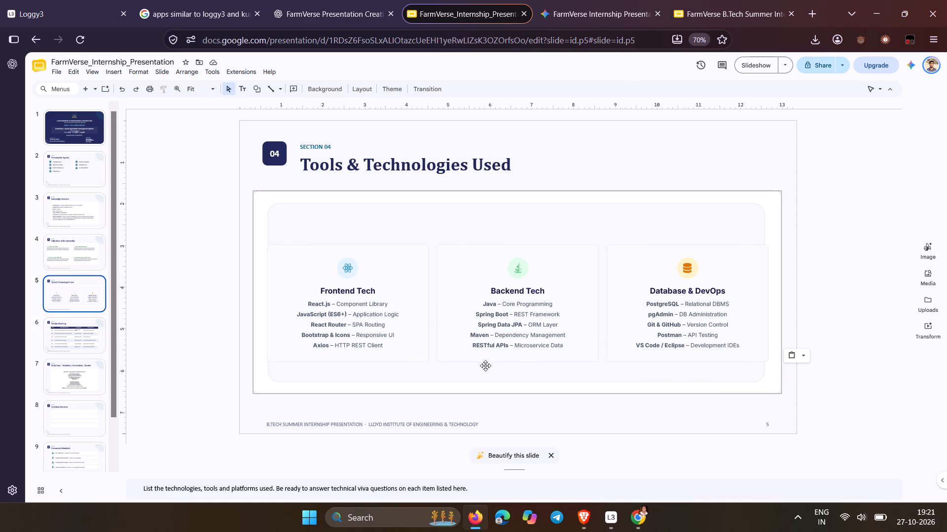
Enlarge the inner rounded box behind the technology cards to span about 0.5 to 12.8 horizontally and 1.9 to 6.4 vertically on the rulers.
{"action": "left_click", "coordinate": [363, 373]}
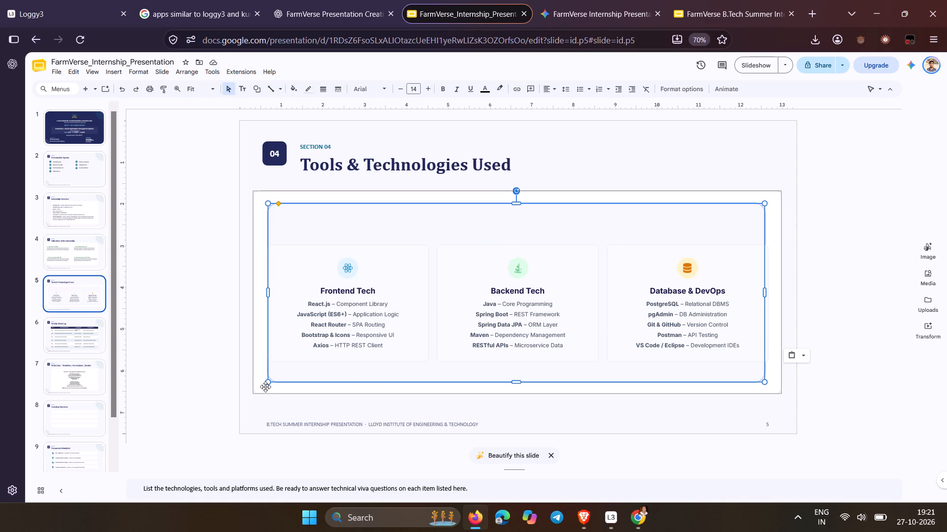
{"action": "left_click_drag", "start_coordinate": [268, 383], "coordinate": [260, 389]}
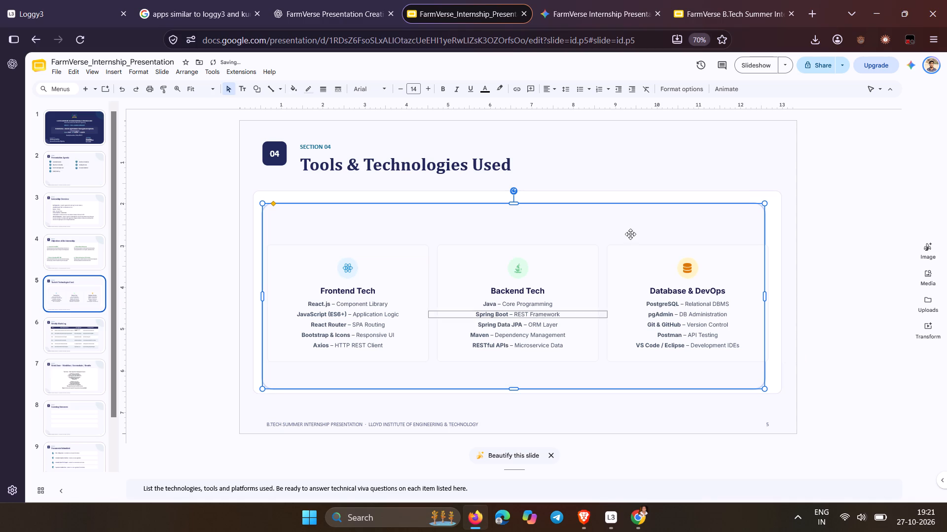
{"action": "left_click_drag", "start_coordinate": [764, 204], "coordinate": [774, 197]}
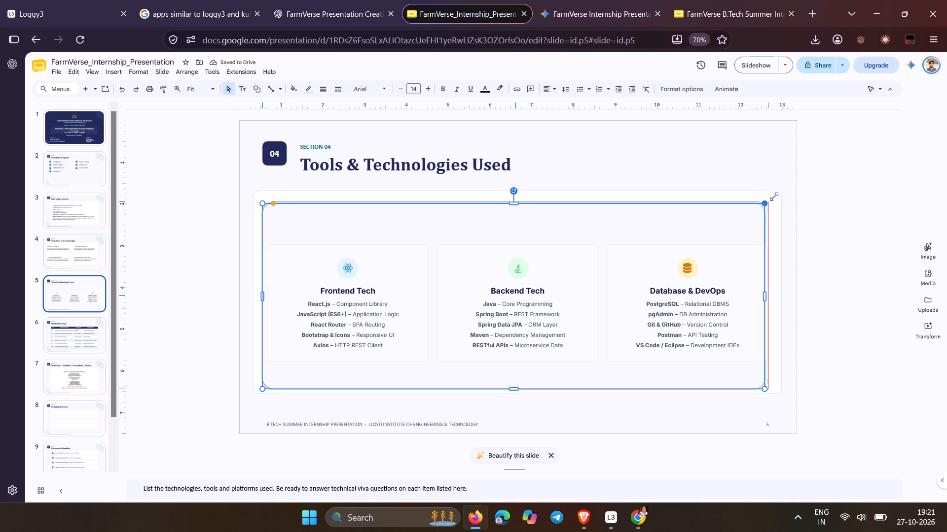
{"action": "left_click_drag", "start_coordinate": [774, 197], "coordinate": [772, 199]}
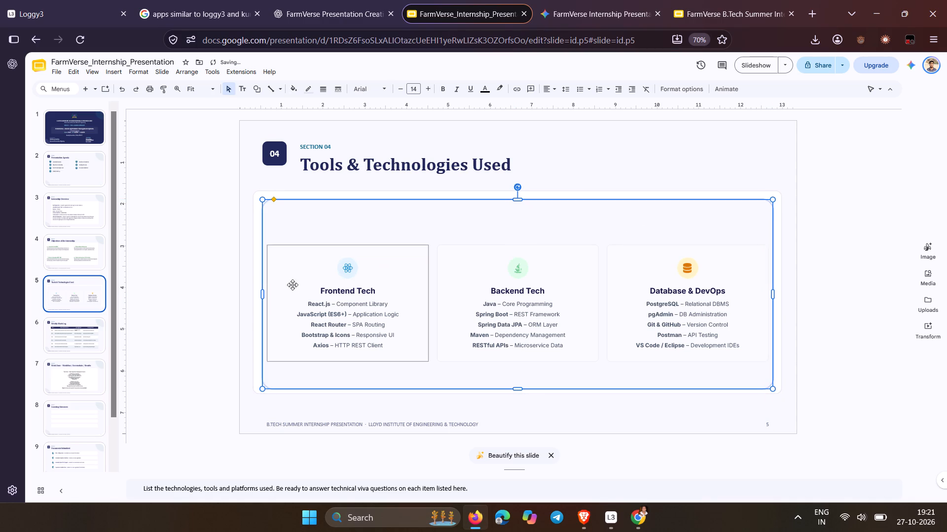
{"action": "left_click", "coordinate": [263, 297]}
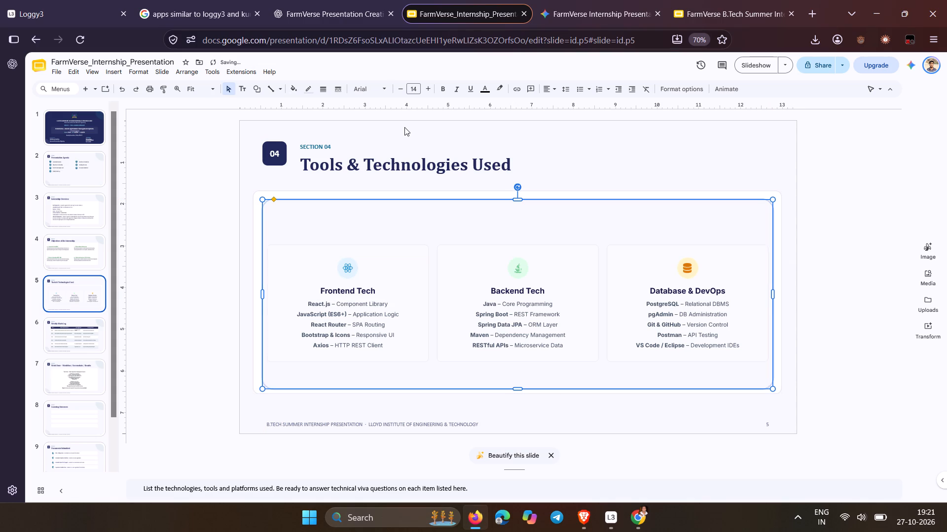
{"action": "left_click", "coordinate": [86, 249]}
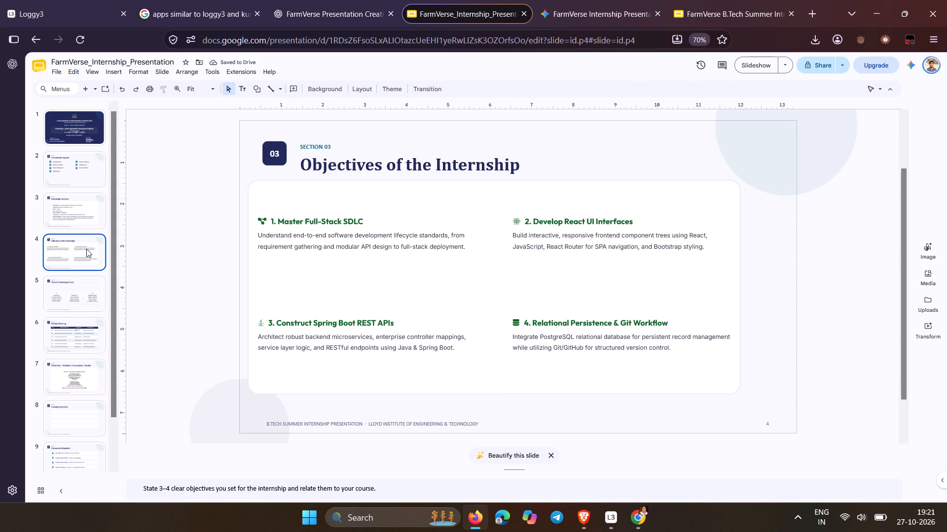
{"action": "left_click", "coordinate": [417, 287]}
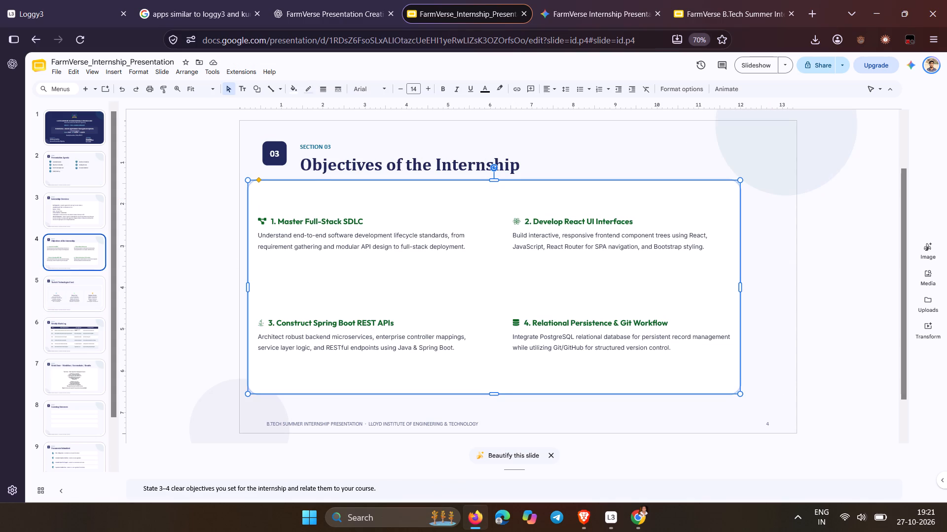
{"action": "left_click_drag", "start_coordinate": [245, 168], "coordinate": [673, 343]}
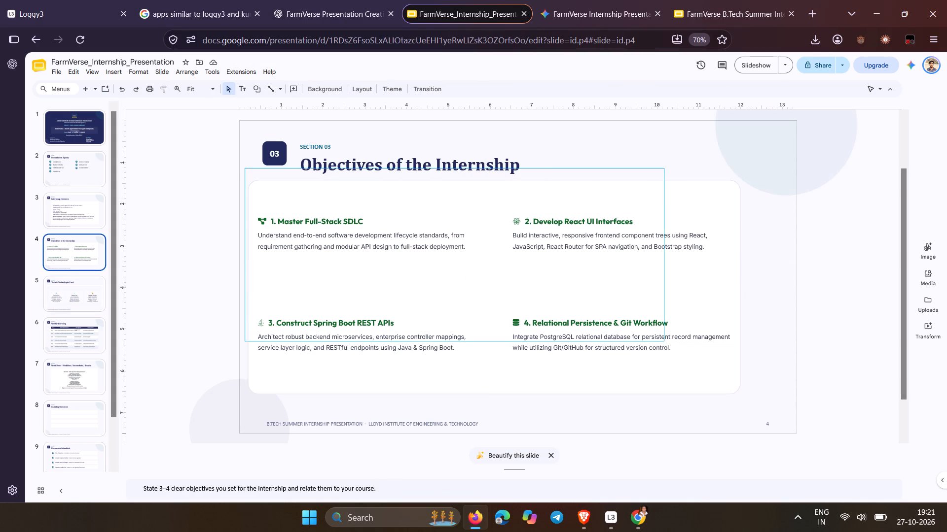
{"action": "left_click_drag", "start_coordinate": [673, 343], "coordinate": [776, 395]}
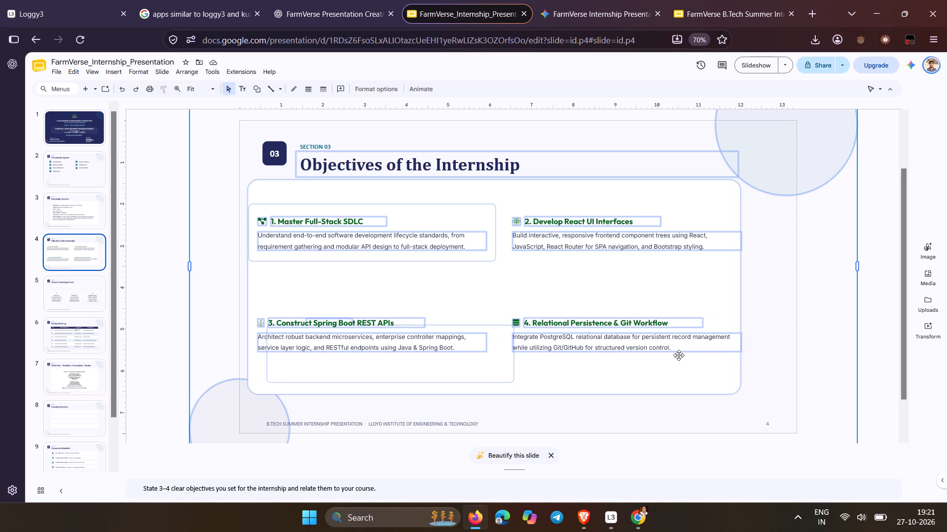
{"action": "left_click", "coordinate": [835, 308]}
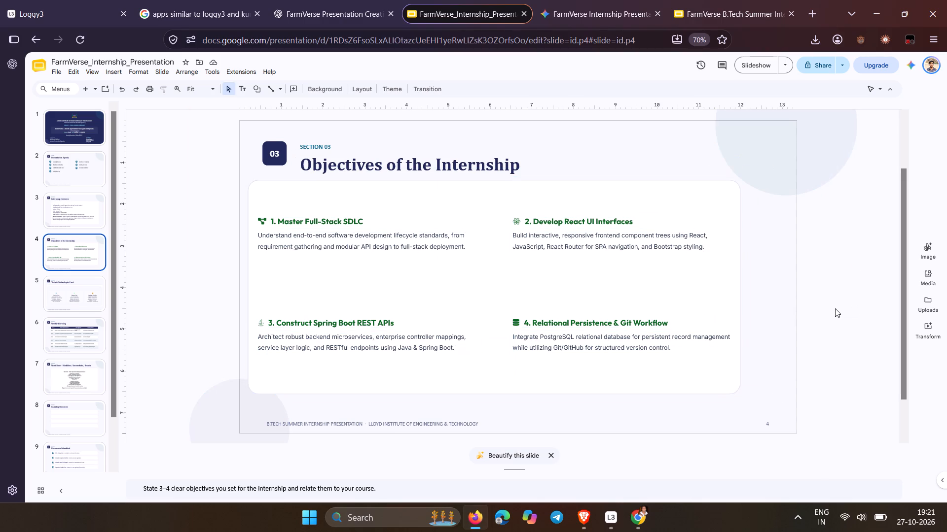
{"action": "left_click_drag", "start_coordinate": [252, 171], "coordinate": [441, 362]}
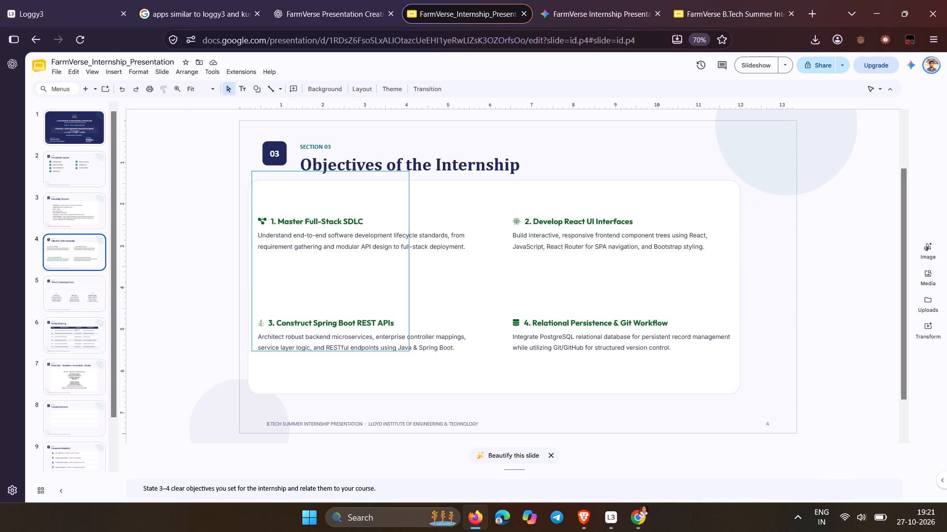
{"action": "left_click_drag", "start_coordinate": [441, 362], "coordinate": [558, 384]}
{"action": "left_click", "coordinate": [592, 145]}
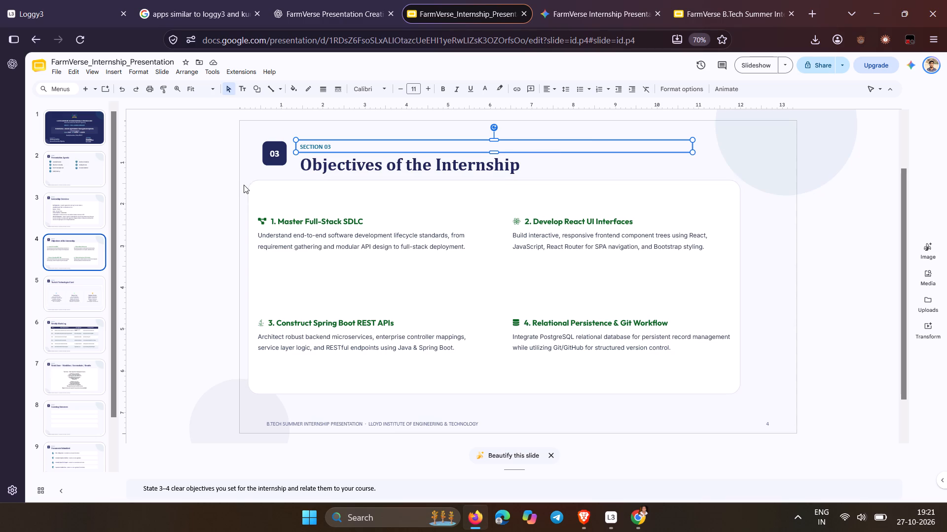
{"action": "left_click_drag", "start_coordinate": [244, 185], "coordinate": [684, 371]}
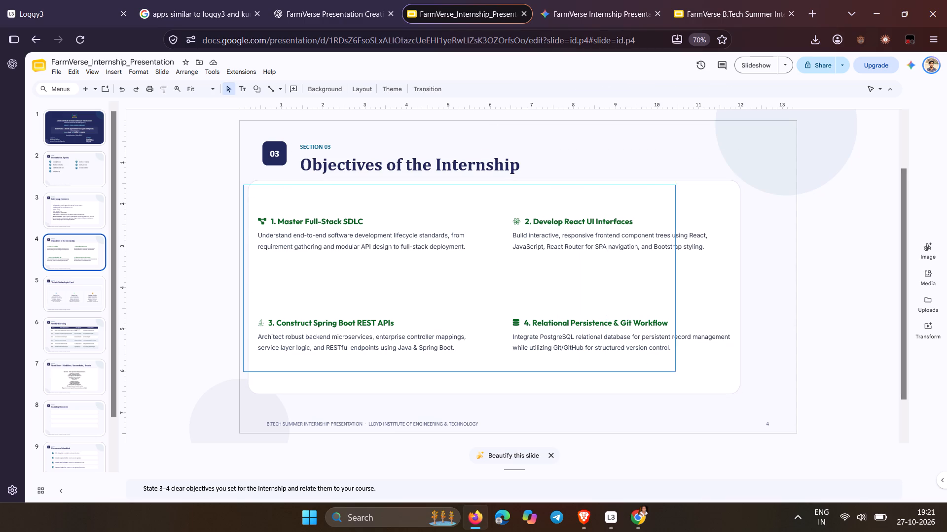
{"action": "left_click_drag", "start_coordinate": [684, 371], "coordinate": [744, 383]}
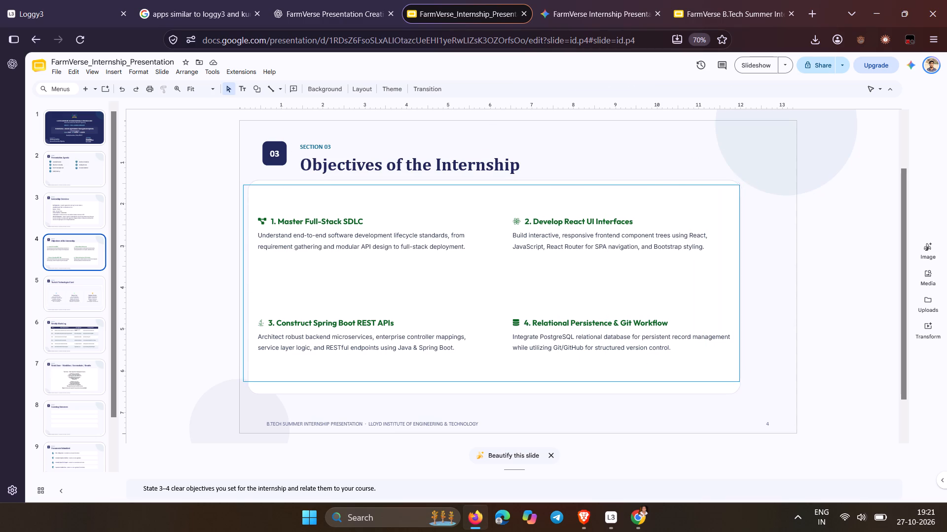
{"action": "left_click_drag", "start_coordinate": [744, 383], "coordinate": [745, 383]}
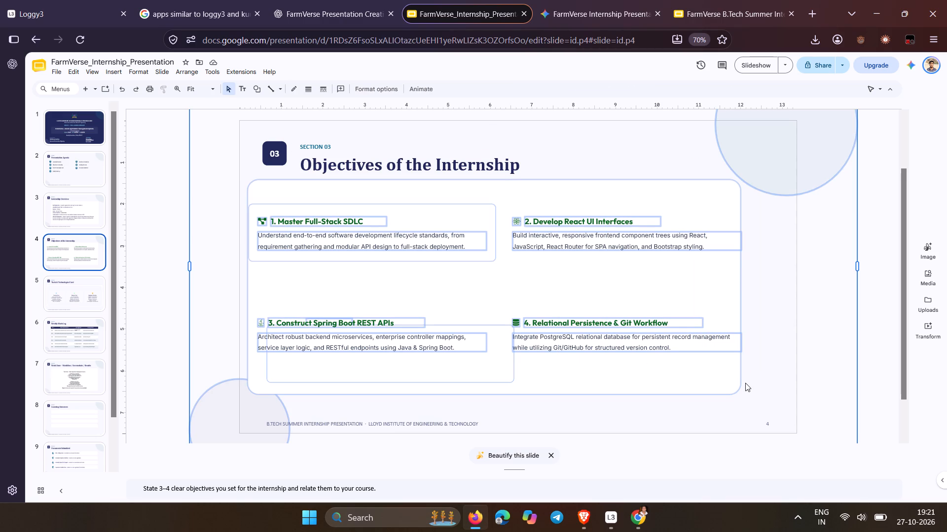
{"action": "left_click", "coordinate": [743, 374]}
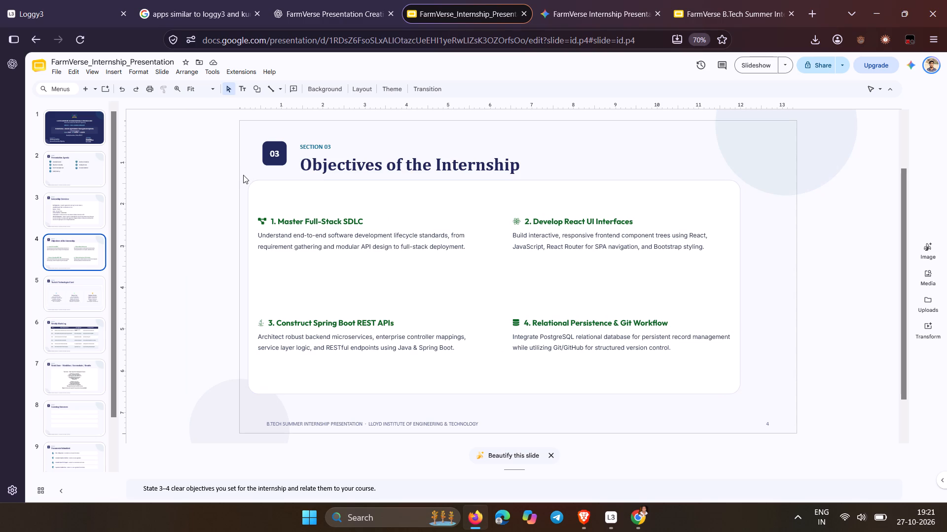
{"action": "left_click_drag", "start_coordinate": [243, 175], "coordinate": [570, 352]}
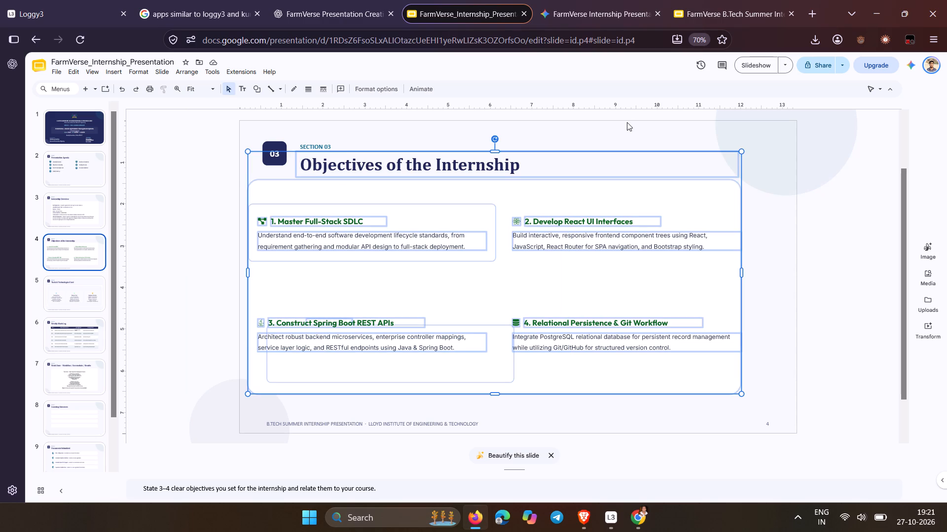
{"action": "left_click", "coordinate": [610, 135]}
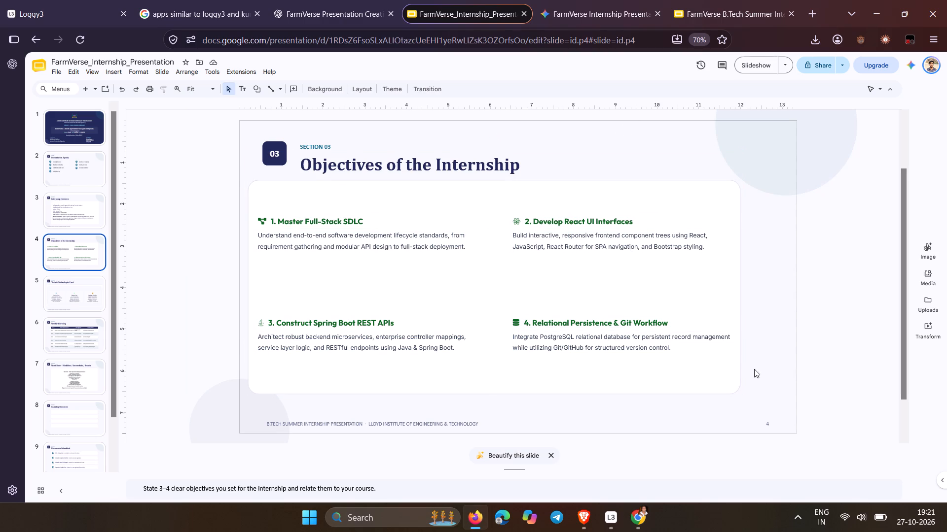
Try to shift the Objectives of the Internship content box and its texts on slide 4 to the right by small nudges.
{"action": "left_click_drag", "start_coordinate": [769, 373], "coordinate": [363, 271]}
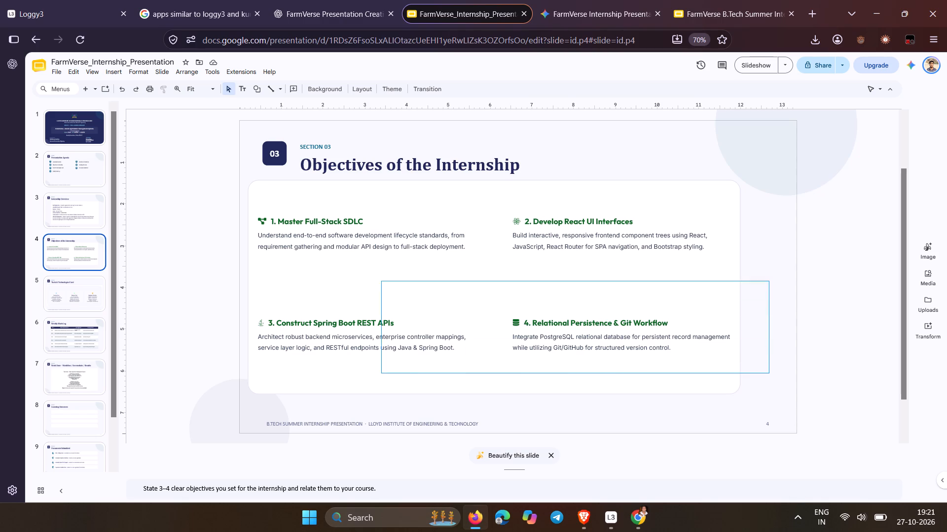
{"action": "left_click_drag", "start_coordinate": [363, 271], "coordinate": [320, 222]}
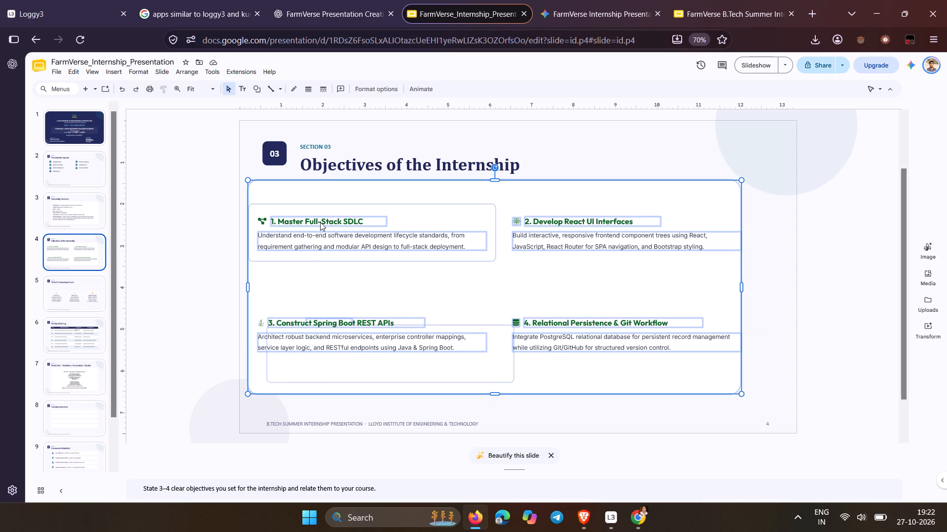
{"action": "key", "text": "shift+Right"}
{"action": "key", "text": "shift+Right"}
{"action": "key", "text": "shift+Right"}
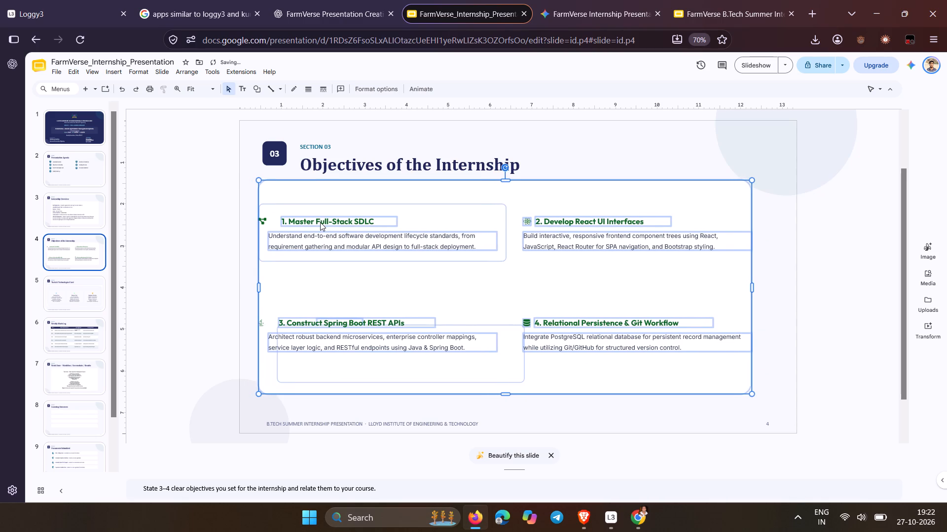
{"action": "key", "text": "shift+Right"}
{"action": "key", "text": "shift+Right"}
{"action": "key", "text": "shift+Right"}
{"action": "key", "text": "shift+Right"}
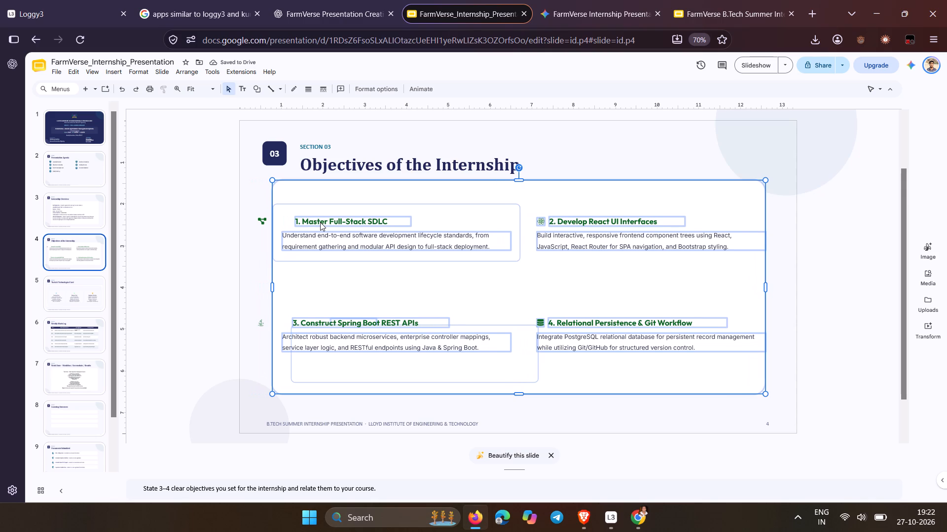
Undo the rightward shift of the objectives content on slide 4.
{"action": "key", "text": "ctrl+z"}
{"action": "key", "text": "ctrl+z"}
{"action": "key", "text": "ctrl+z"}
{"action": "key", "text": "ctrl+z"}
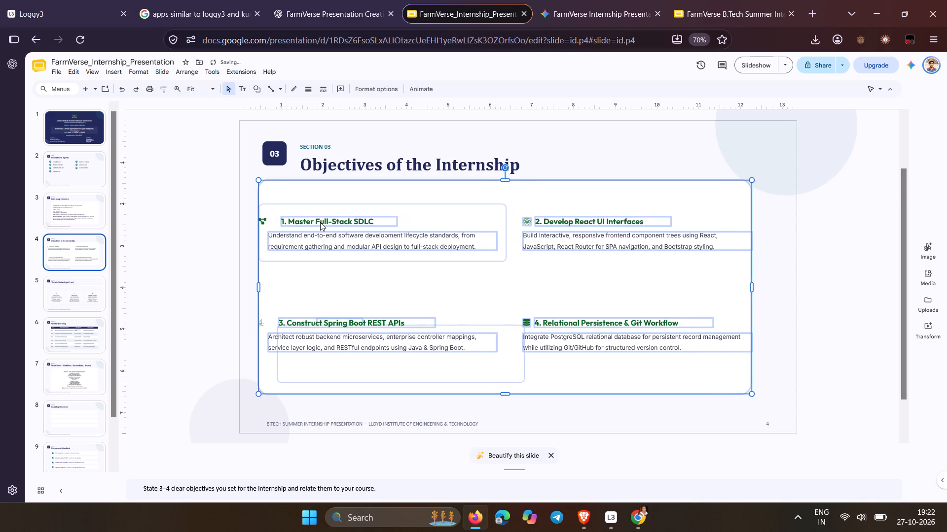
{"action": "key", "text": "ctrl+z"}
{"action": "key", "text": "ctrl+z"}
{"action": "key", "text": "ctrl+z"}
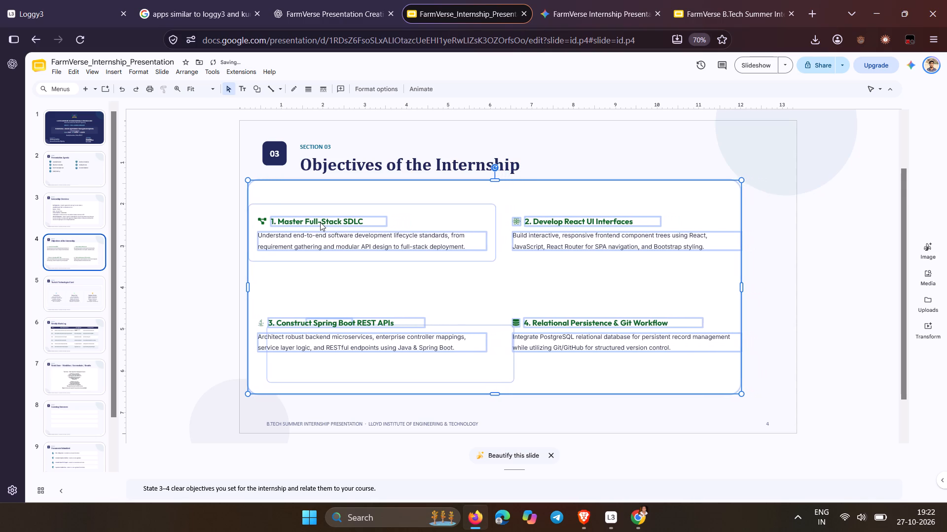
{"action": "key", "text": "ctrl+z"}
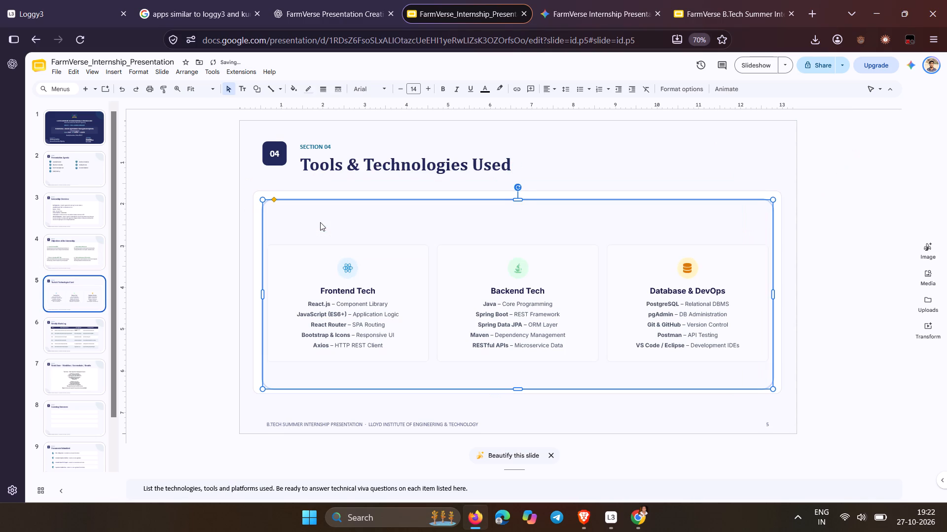
Shift the whole objectives box on slide 4, with all icons, texts and the lower corner circle, right to span about 0.7 to 12.5 on the ruler.
{"action": "left_click", "coordinate": [67, 258]}
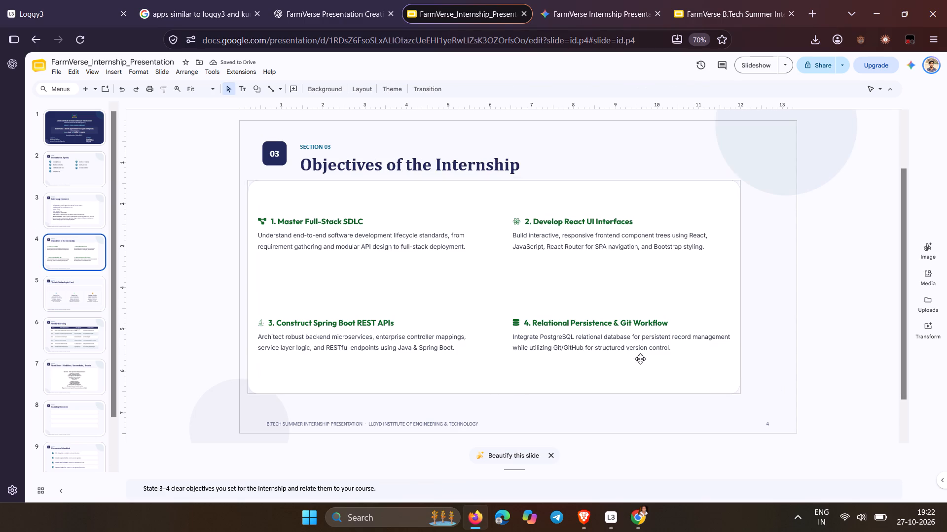
{"action": "left_click_drag", "start_coordinate": [766, 406], "coordinate": [247, 220]}
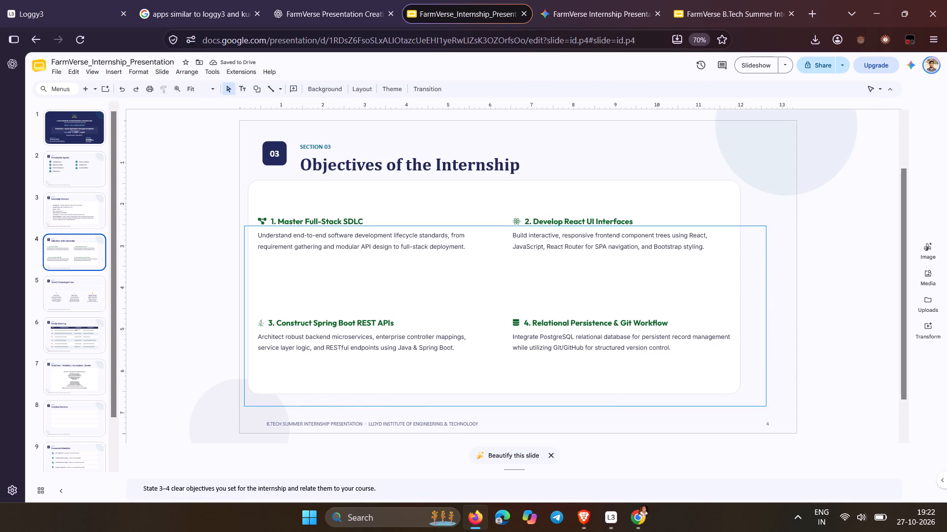
{"action": "left_click_drag", "start_coordinate": [247, 220], "coordinate": [255, 202]}
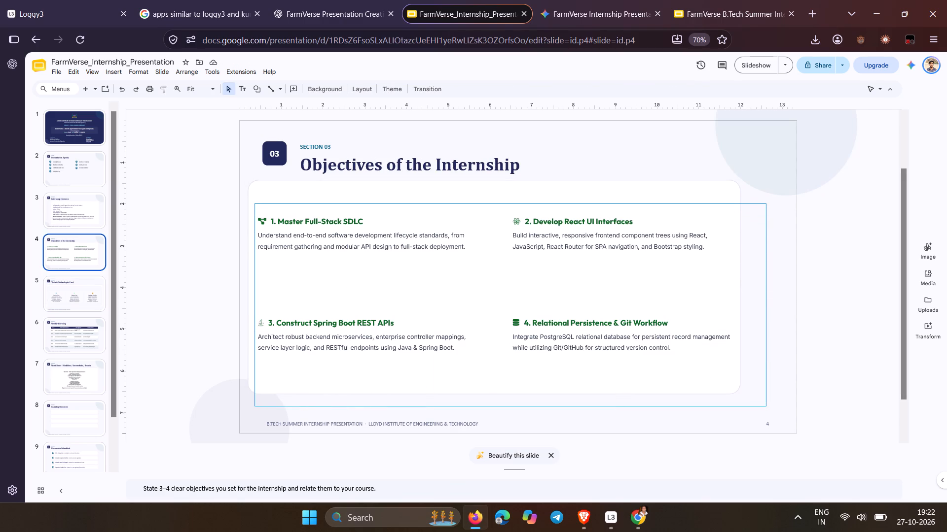
{"action": "left_click_drag", "start_coordinate": [255, 202], "coordinate": [253, 203]}
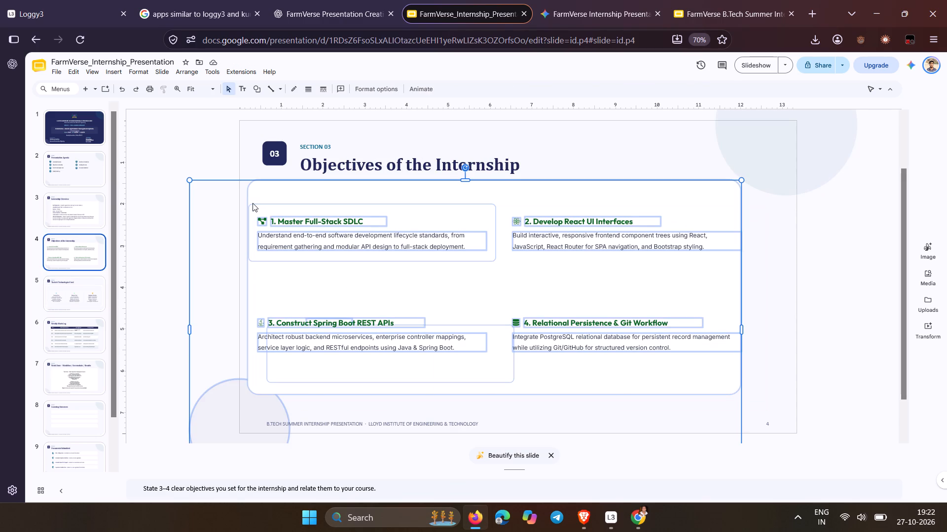
{"action": "key", "text": "shift+Right"}
{"action": "key", "text": "shift+Right"}
{"action": "key", "text": "shift+Right"}
{"action": "key", "text": "shift+Right"}
{"action": "key", "text": "shift+Right"}
{"action": "key", "text": "shift+Right"}
{"action": "key", "text": "shift+Right"}
{"action": "key", "text": "shift+Right"}
{"action": "key", "text": "shift+Right"}
{"action": "key", "text": "shift+Right"}
{"action": "key", "text": "shift+Right"}
{"action": "key", "text": "shift+Right"}
{"action": "key", "text": "shift+Right"}
{"action": "key", "text": "shift+Right"}
{"action": "key", "text": "shift+Right"}
{"action": "key", "text": "shift+Right"}
{"action": "key", "text": "shift+Right"}
{"action": "key", "text": "shift+Right"}
{"action": "key", "text": "shift+Right"}
{"action": "key", "text": "shift+Right"}
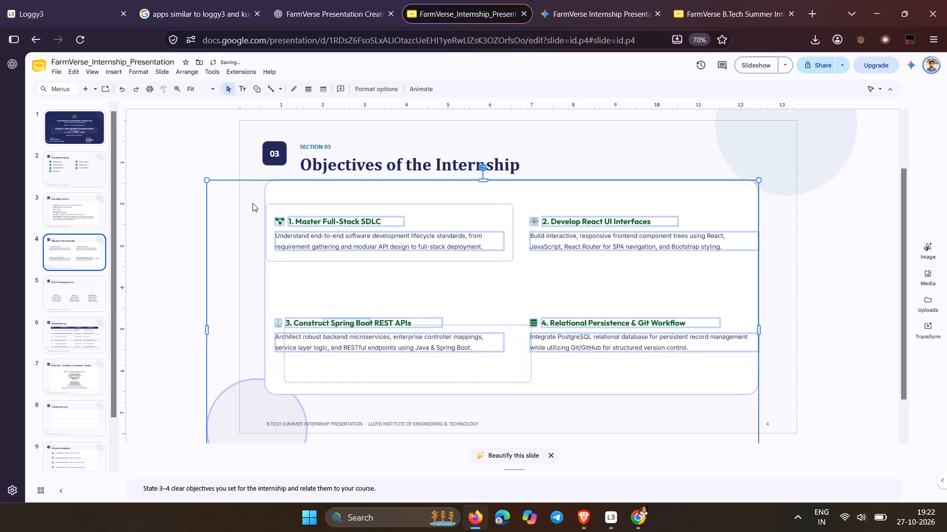
{"action": "key", "text": "shift+Right"}
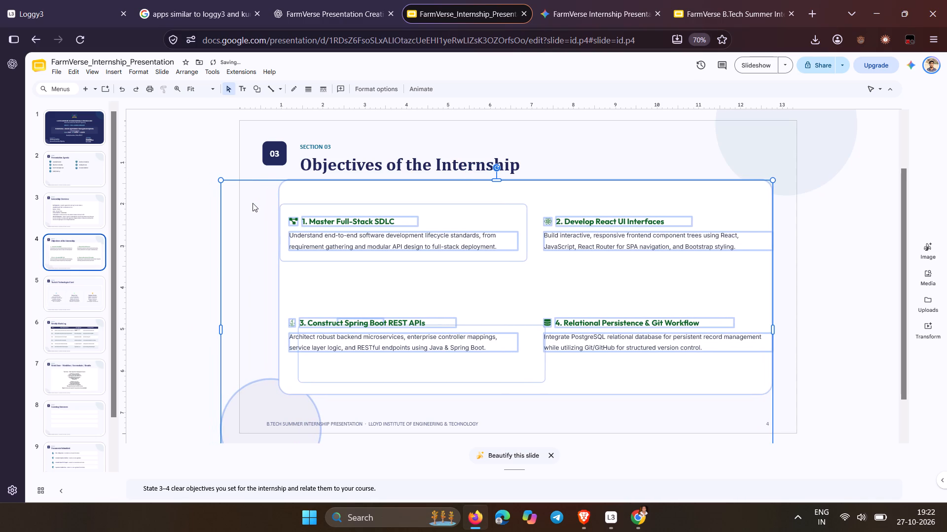
{"action": "key", "text": "shift+Left"}
{"action": "key", "text": "shift+Left"}
{"action": "key", "text": "shift+Left"}
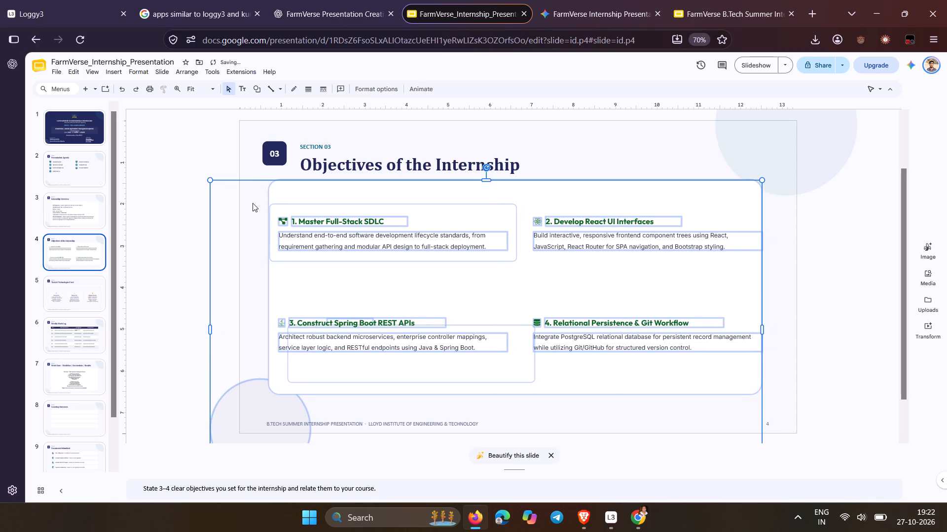
Extend the outer rounded box behind the technology cards on slide 5 downward to about 6.8 on the vertical ruler.
{"action": "left_click", "coordinate": [838, 299]}
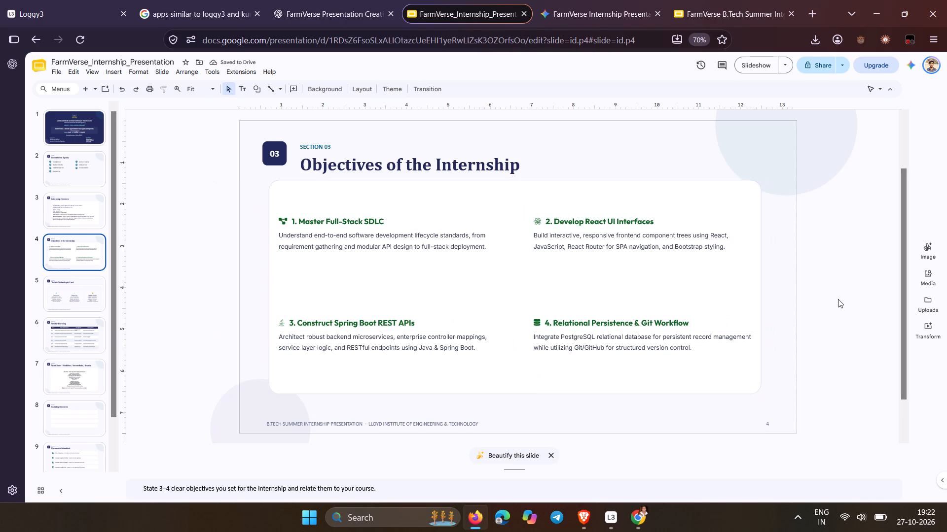
{"action": "key", "text": "Right"}
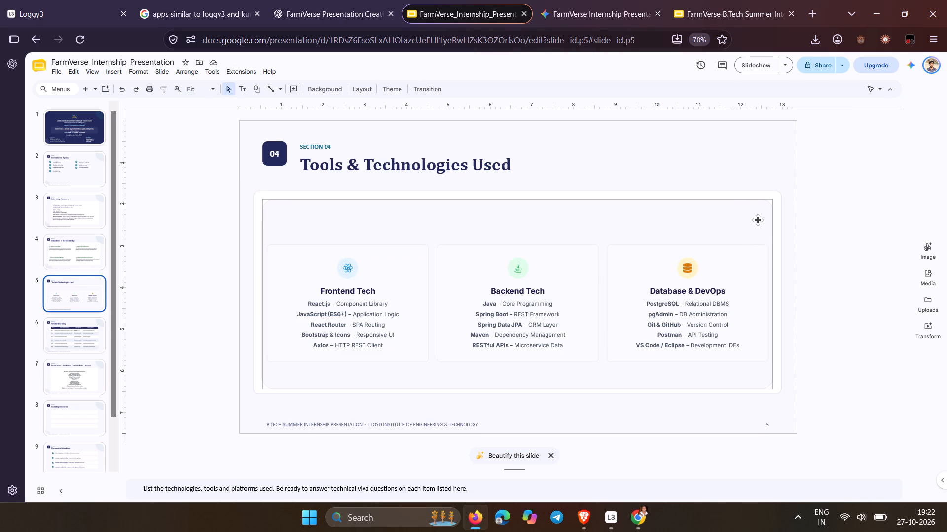
{"action": "left_click", "coordinate": [724, 373]}
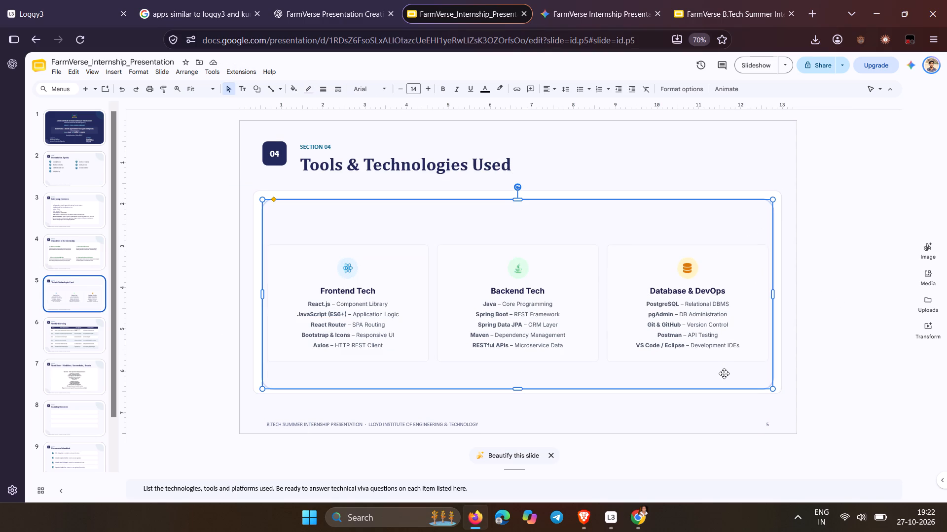
{"action": "left_click", "coordinate": [776, 393]}
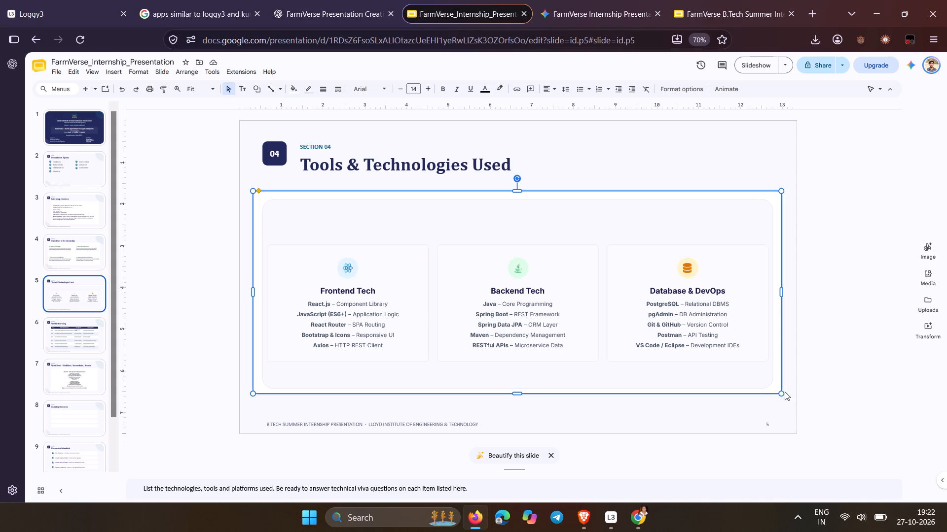
{"action": "left_click_drag", "start_coordinate": [518, 394], "coordinate": [518, 407]}
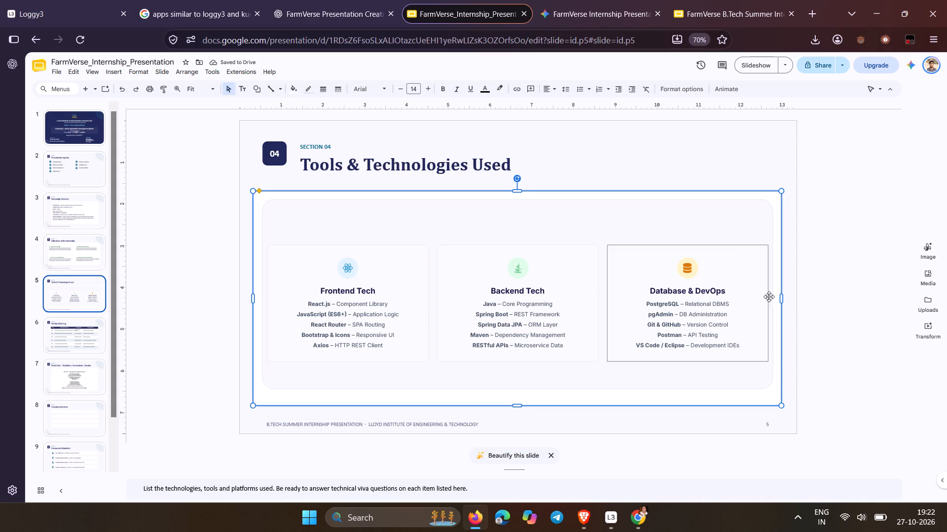
{"action": "left_click", "coordinate": [859, 318]}
Copy all the architecture diagram and text card content below the System Architecture & Data Flow title from slide 7 of FarmVerse B.Tech Summer Internship Presentation.
{"action": "key", "text": "Right"}
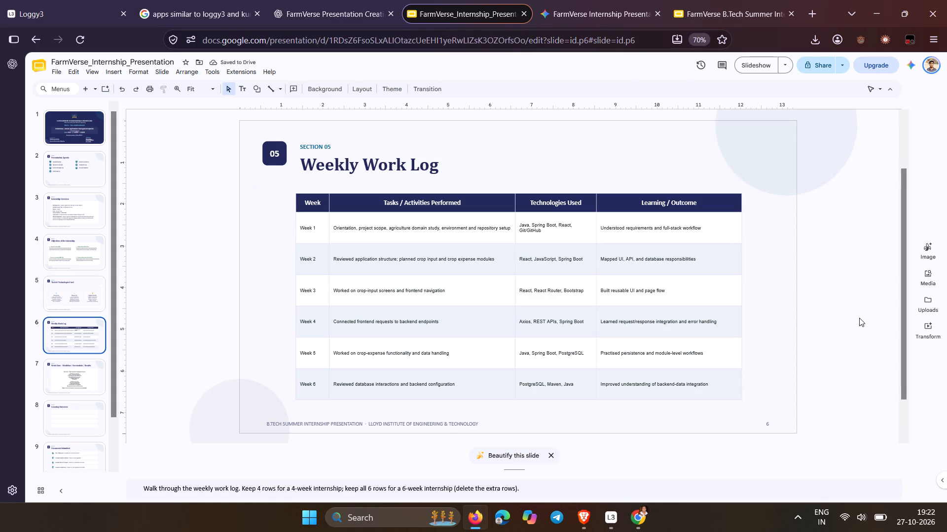
{"action": "key", "text": "Left"}
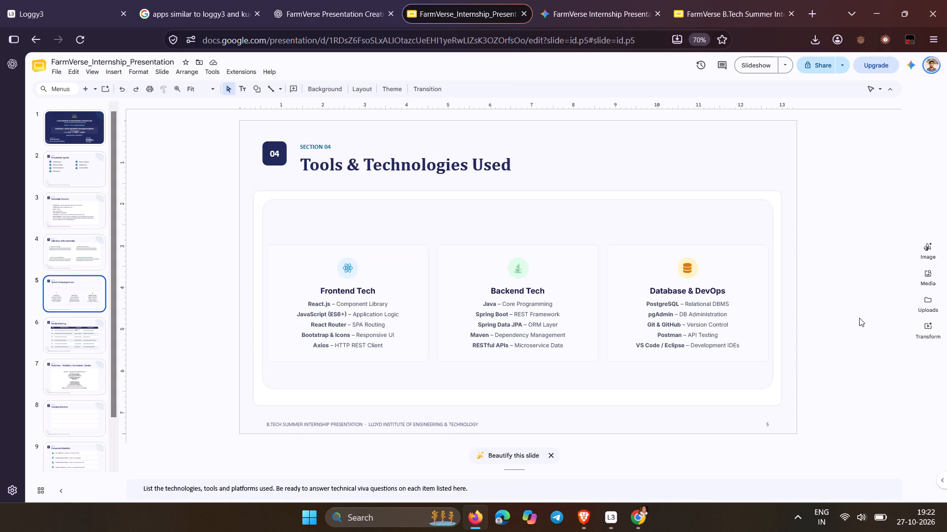
{"action": "key", "text": "Right"}
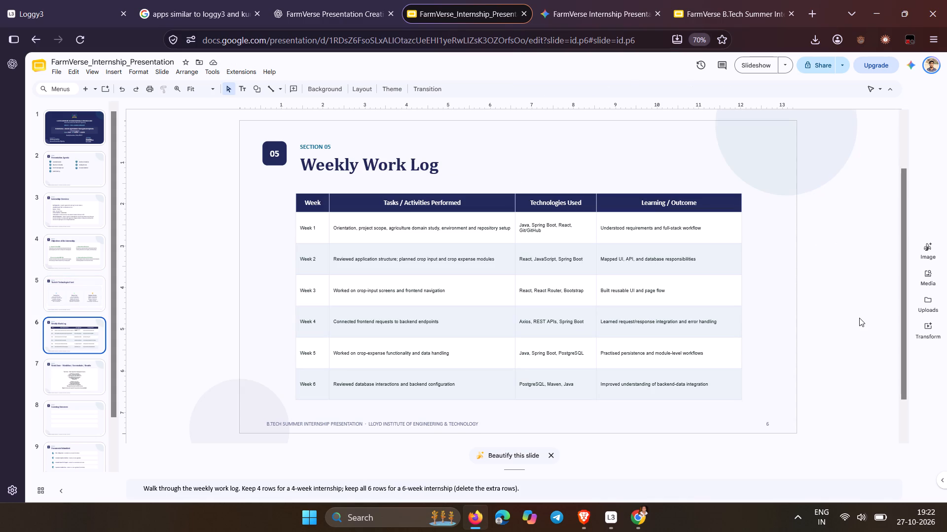
{"action": "key", "text": "Right"}
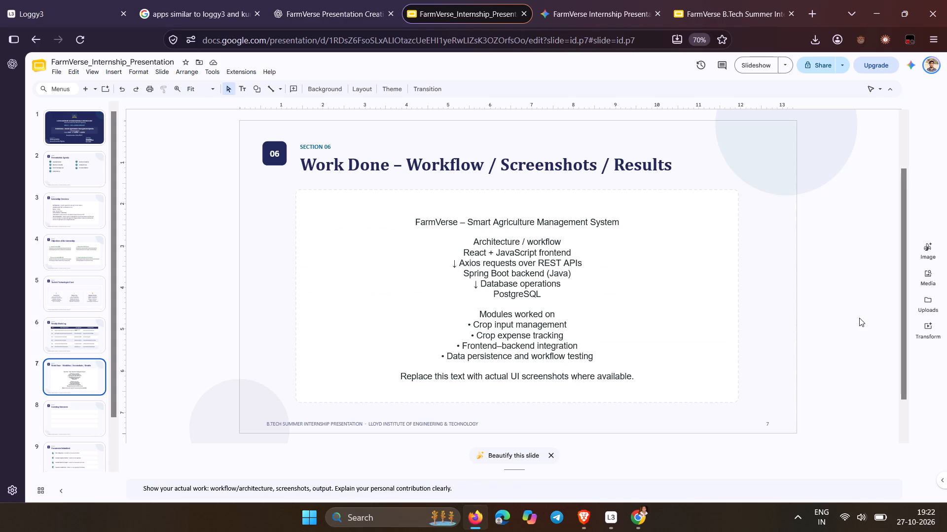
{"action": "left_click", "coordinate": [698, 9]}
{"action": "key", "text": "Right"}
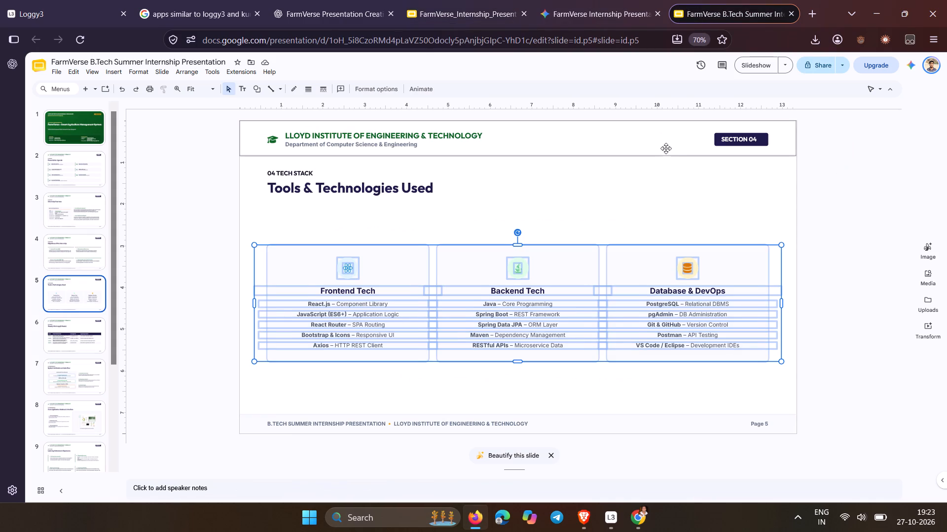
{"action": "key", "text": "Right"}
{"action": "left_click", "coordinate": [810, 236]}
{"action": "key", "text": "Right"}
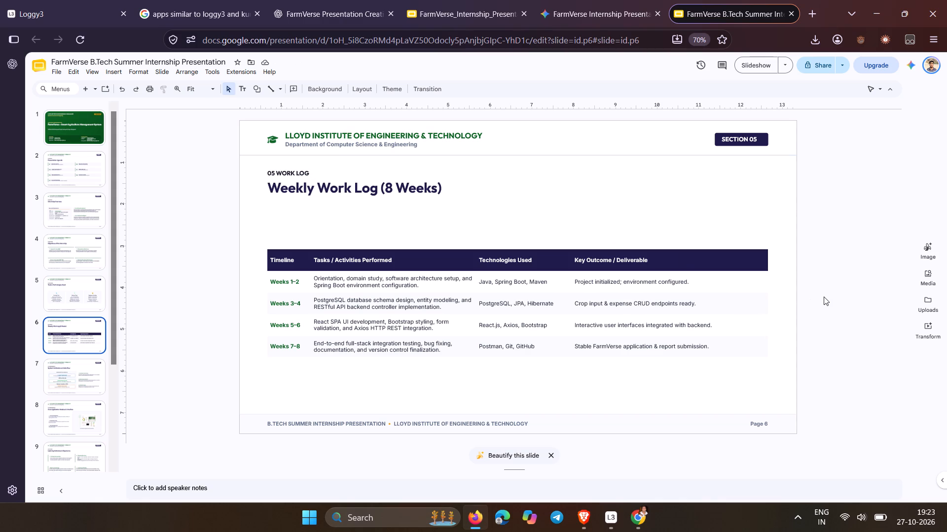
{"action": "key", "text": "Right"}
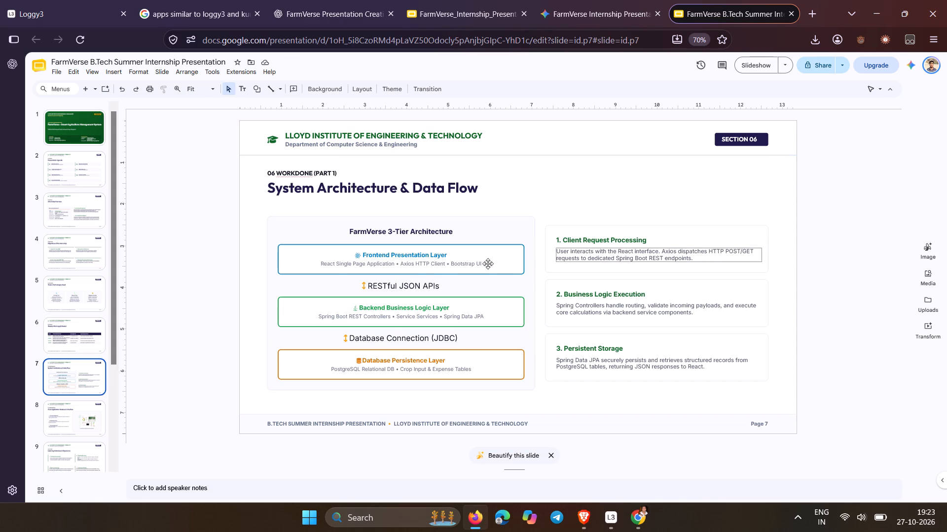
{"action": "left_click_drag", "start_coordinate": [266, 208], "coordinate": [729, 393]}
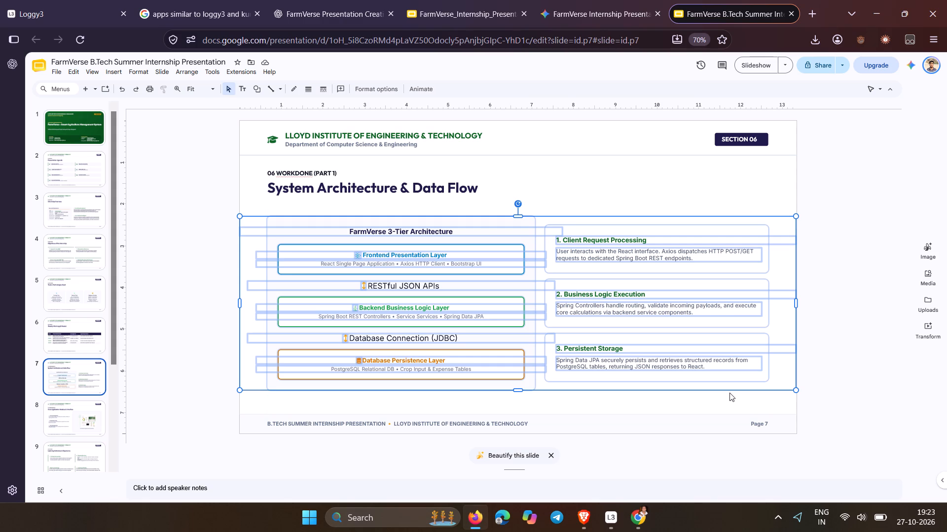
{"action": "key", "text": "ctrl+c"}
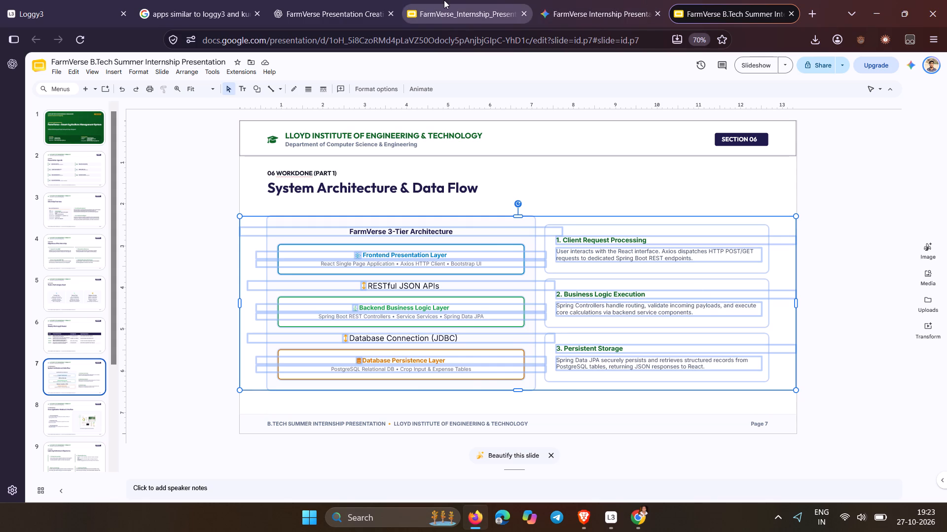
Delete the existing FarmVerse architecture and modules text box from slide 7 of FarmVerse_Internship_Presentation.
{"action": "left_click", "coordinate": [444, 0]}
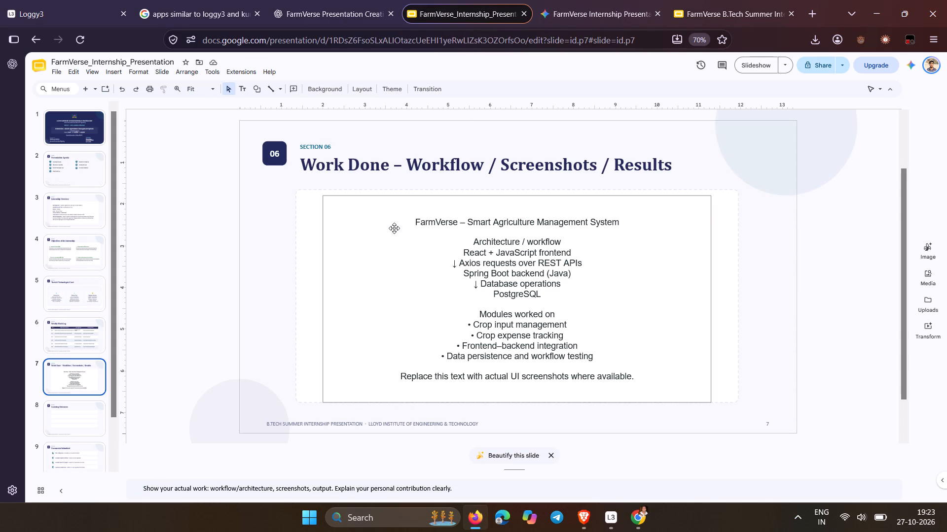
{"action": "left_click", "coordinate": [394, 228]}
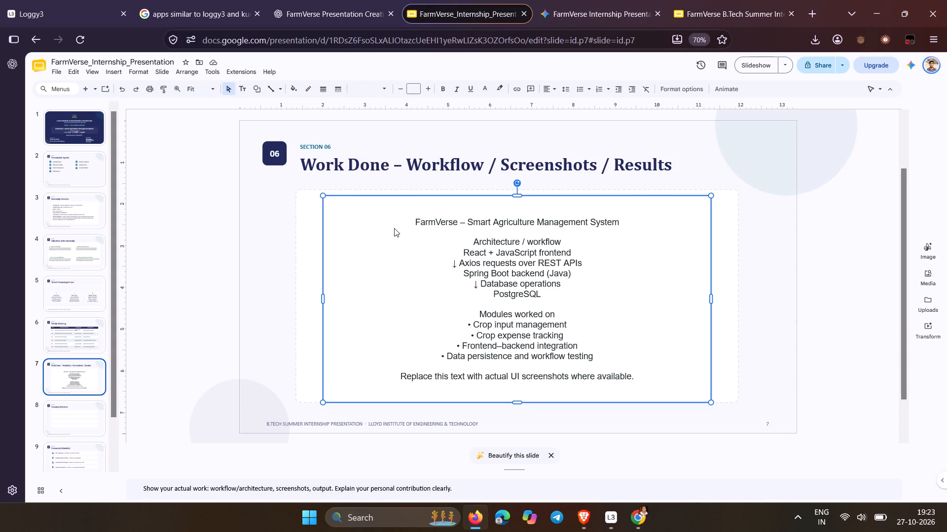
{"action": "key", "text": "ctrl+v"}
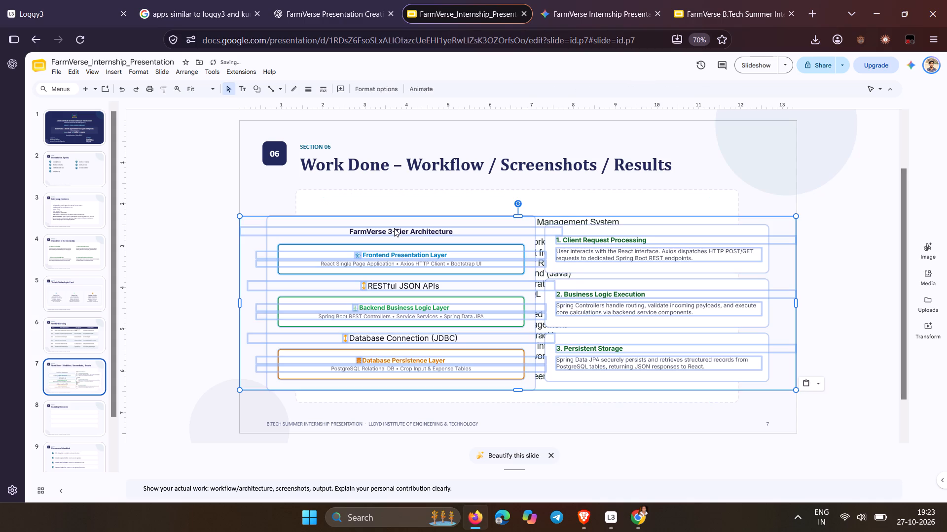
{"action": "key", "text": "ctrl+z"}
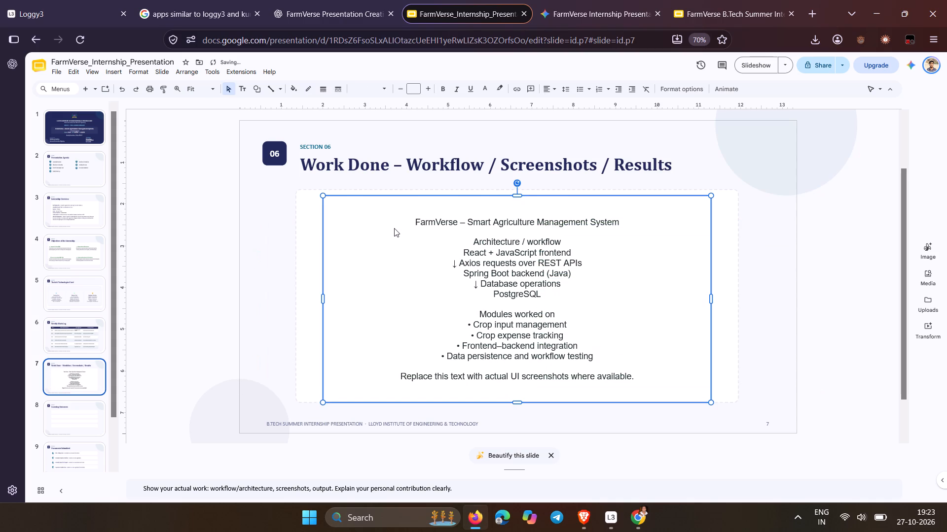
{"action": "key", "text": "Delete"}
Paste the copied three-tier architecture diagram and text cards onto the Work Done slide.
{"action": "left_click", "coordinate": [372, 243]}
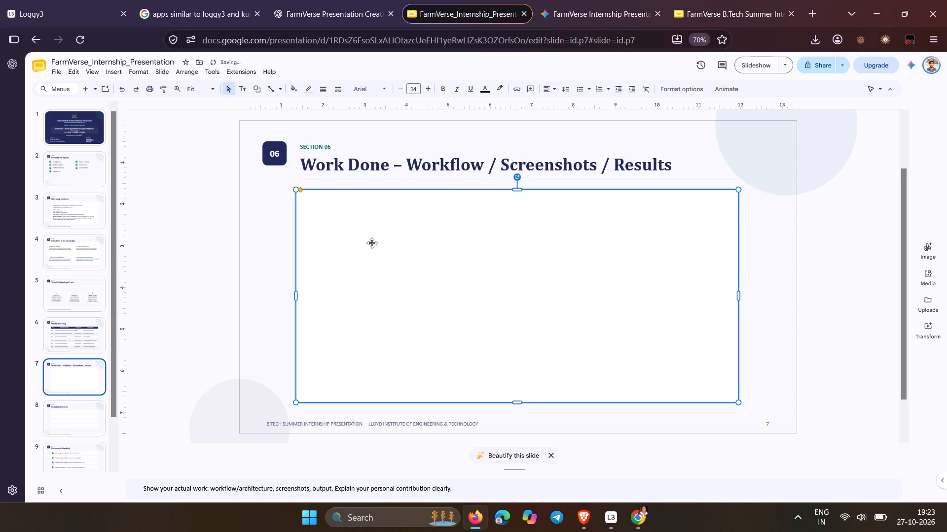
{"action": "left_click", "coordinate": [372, 243]}
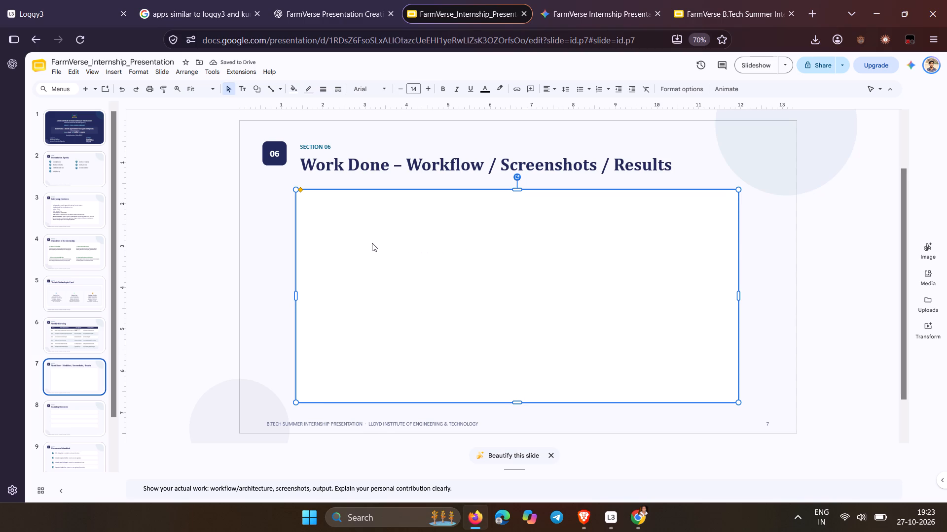
{"action": "right_click", "coordinate": [372, 243]}
{"action": "left_click", "coordinate": [402, 262]}
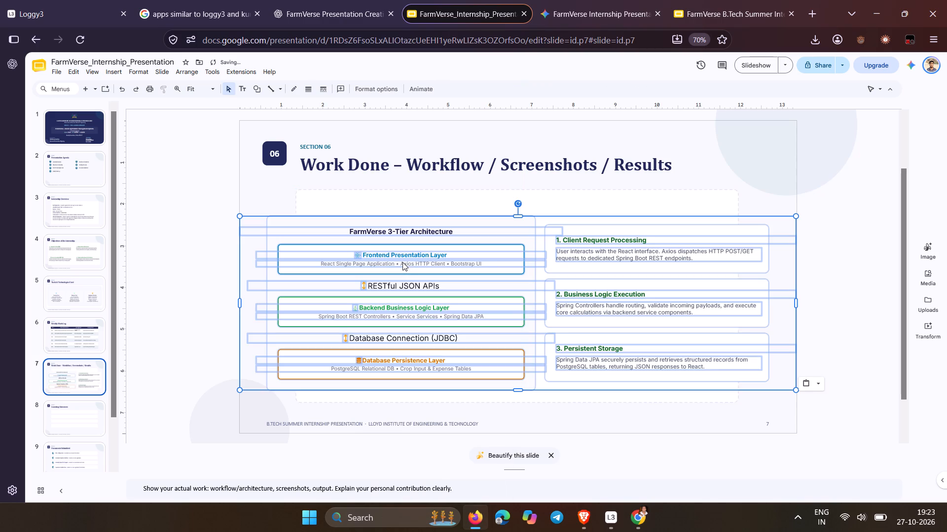
Enlarge the dashed white box behind the architecture content to span about 0.5 to 12.9 horizontally and 1.9 to 6.8 vertically on the rulers.
{"action": "left_click", "coordinate": [541, 206]}
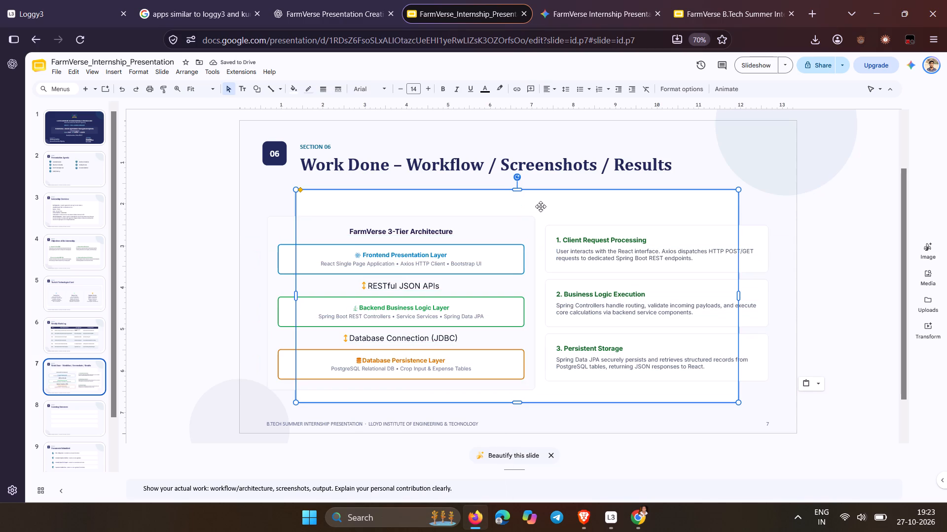
{"action": "left_click_drag", "start_coordinate": [737, 192], "coordinate": [765, 185]}
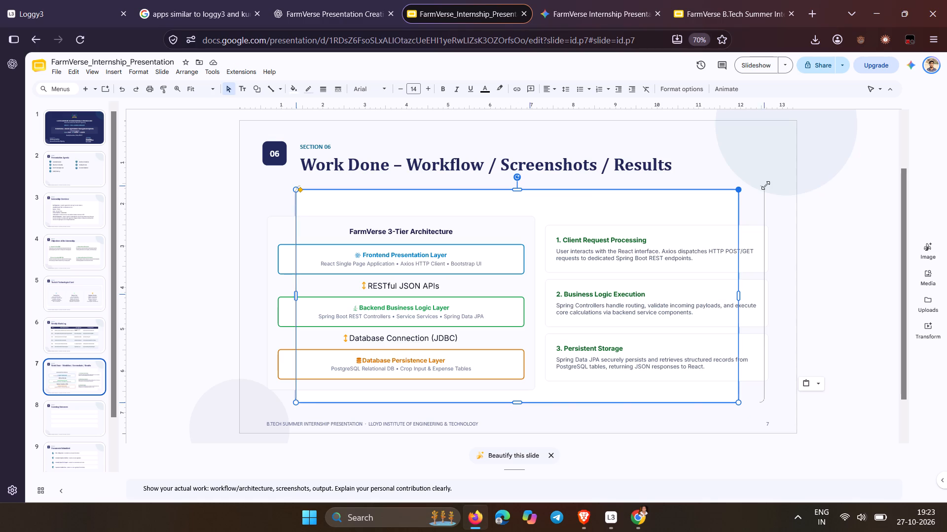
{"action": "left_click_drag", "start_coordinate": [765, 185], "coordinate": [776, 186]}
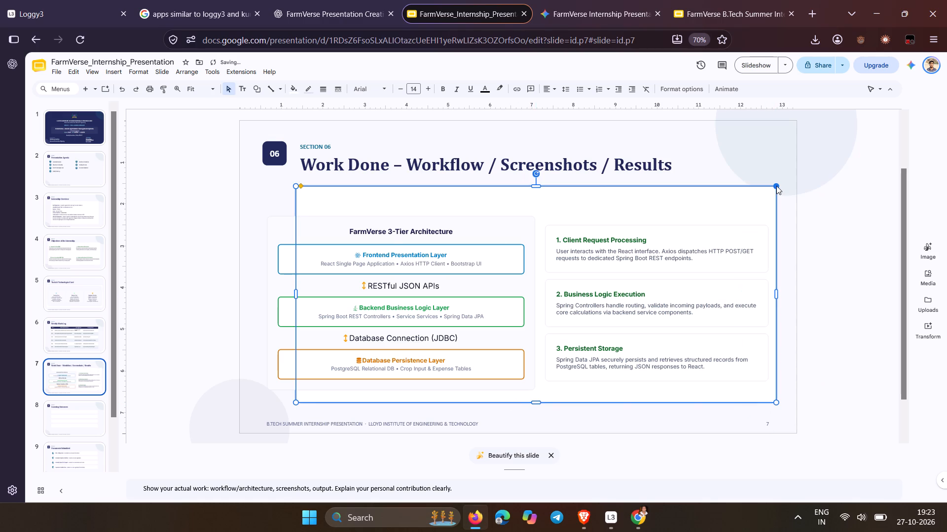
{"action": "left_click_drag", "start_coordinate": [297, 188], "coordinate": [276, 190]}
{"action": "left_click_drag", "start_coordinate": [276, 190], "coordinate": [261, 197]}
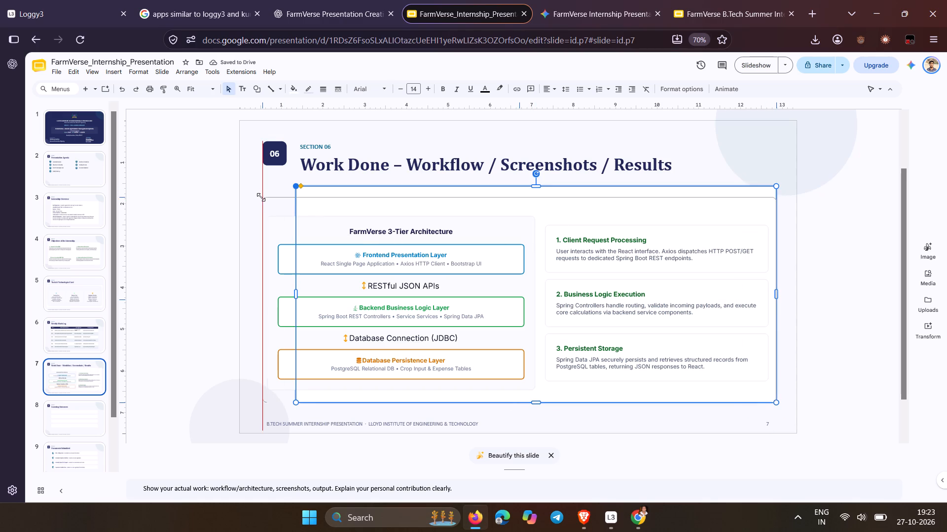
{"action": "left_click_drag", "start_coordinate": [261, 197], "coordinate": [260, 198]}
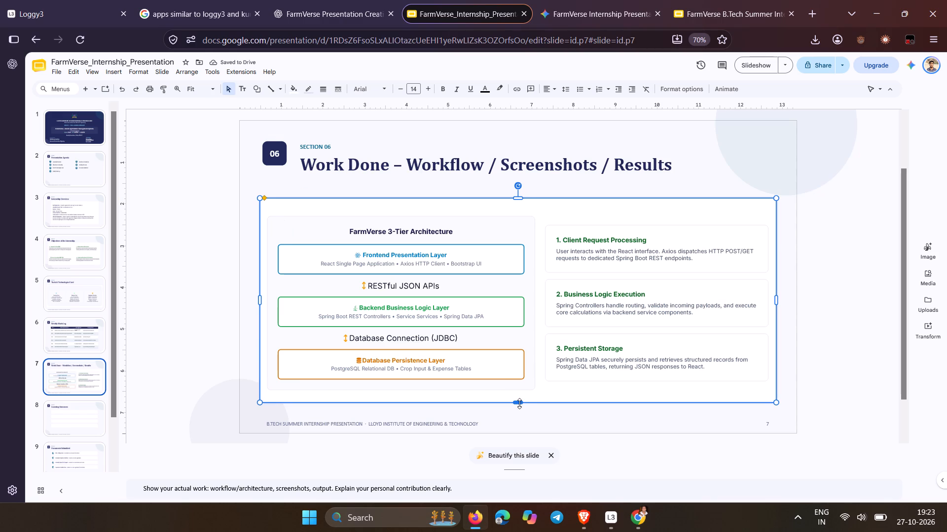
{"action": "double_click", "coordinate": [519, 403]}
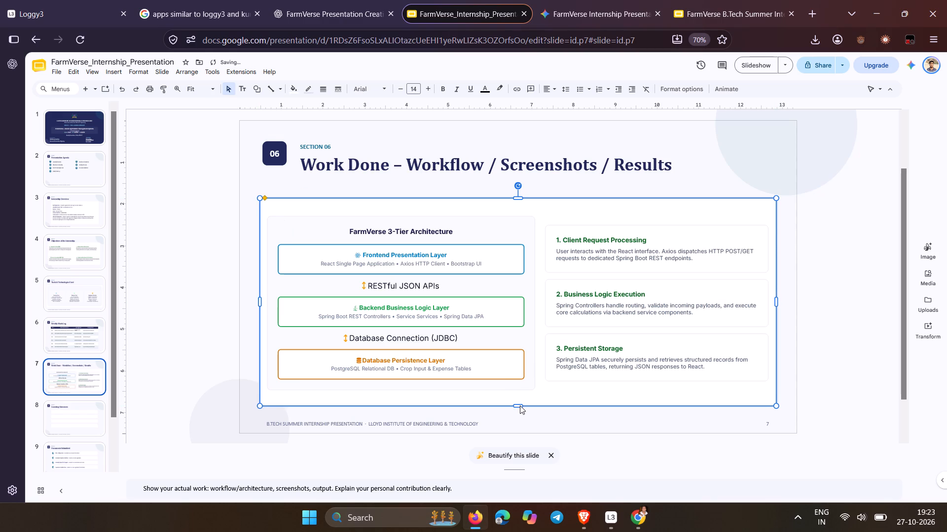
{"action": "left_click", "coordinate": [834, 339]}
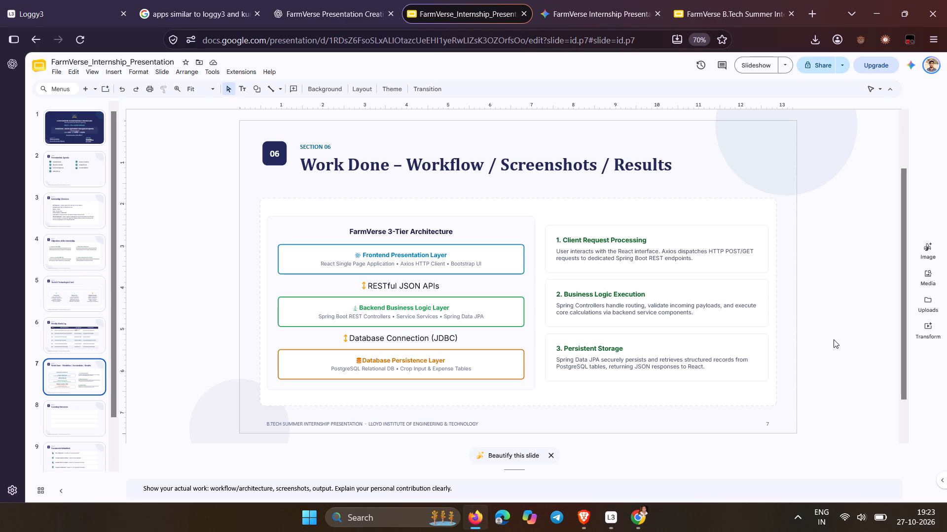
{"action": "key", "text": "Right"}
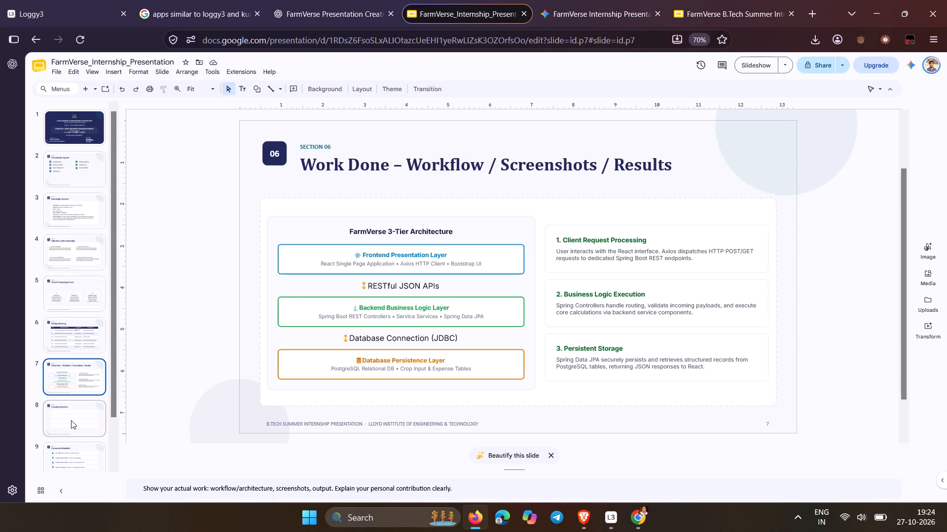
{"action": "left_click", "coordinate": [71, 420]}
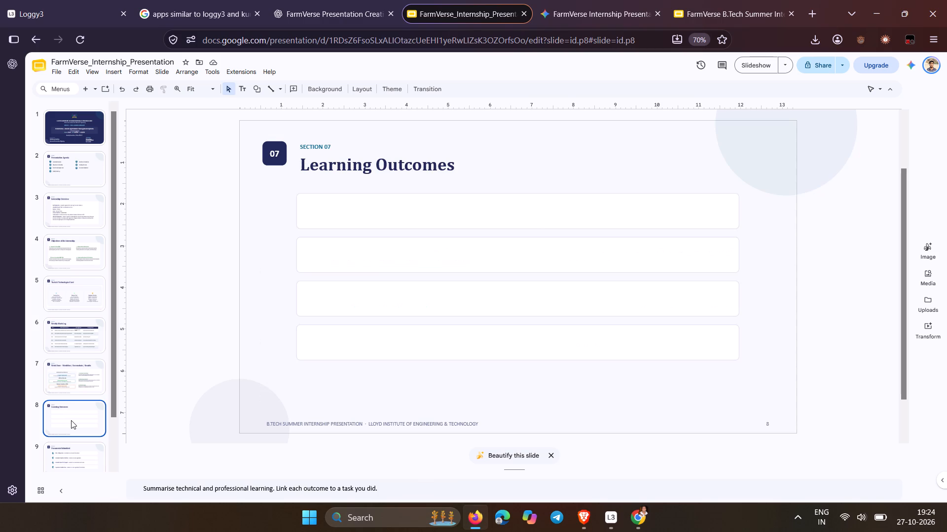
Examine slides 8 and 9 of FarmVerse B.Tech Summer Internship Presentation for content matching the empty Learning Outcomes slide.
{"action": "left_click", "coordinate": [726, 0]}
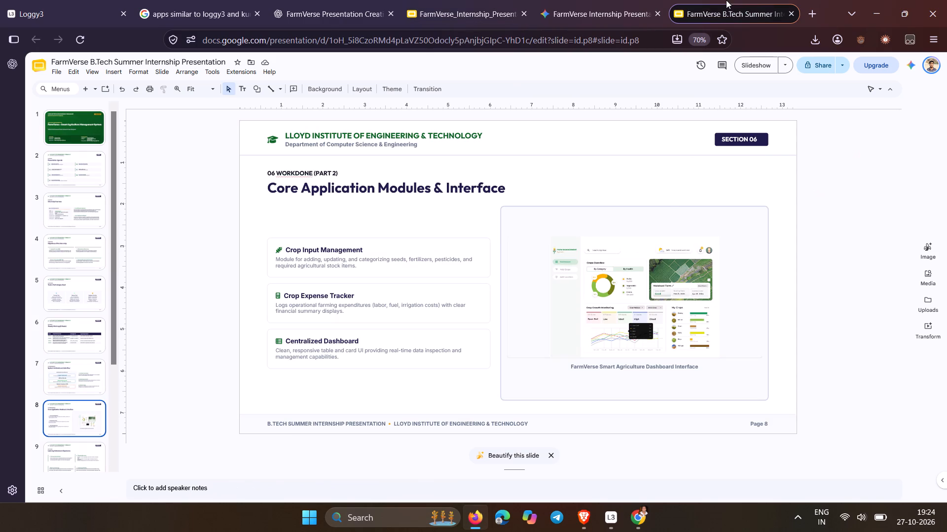
{"action": "key", "text": "Right"}
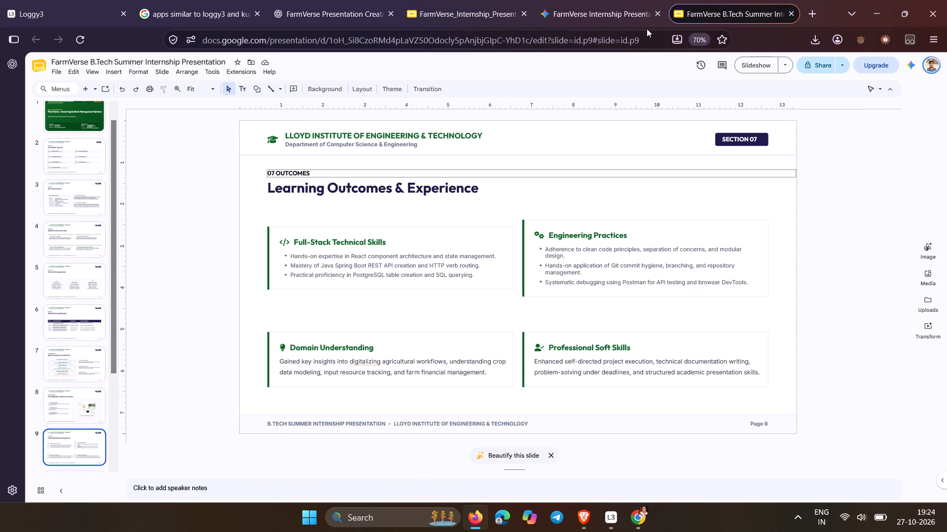
{"action": "left_click", "coordinate": [470, 0]}
{"action": "left_click", "coordinate": [708, 3]}
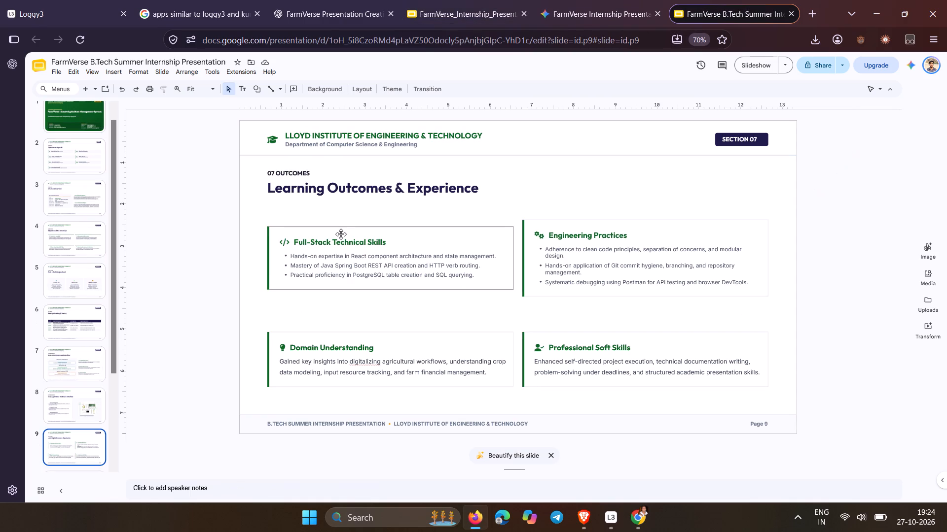
{"action": "left_click", "coordinate": [292, 260]}
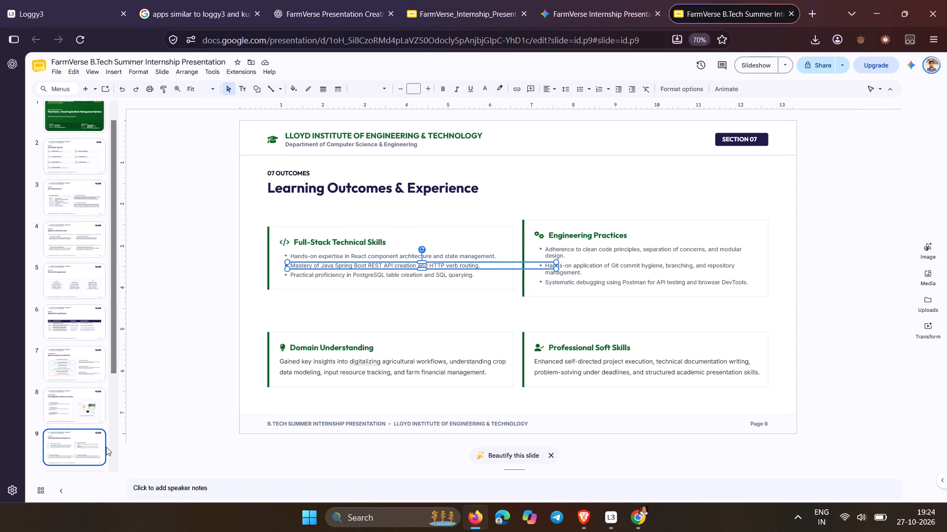
{"action": "left_click", "coordinate": [62, 412]}
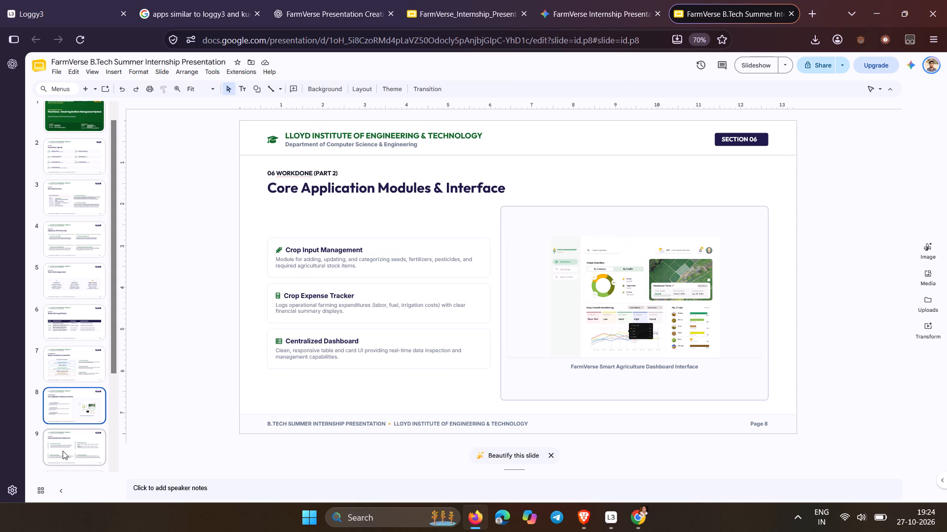
{"action": "left_click", "coordinate": [66, 448]}
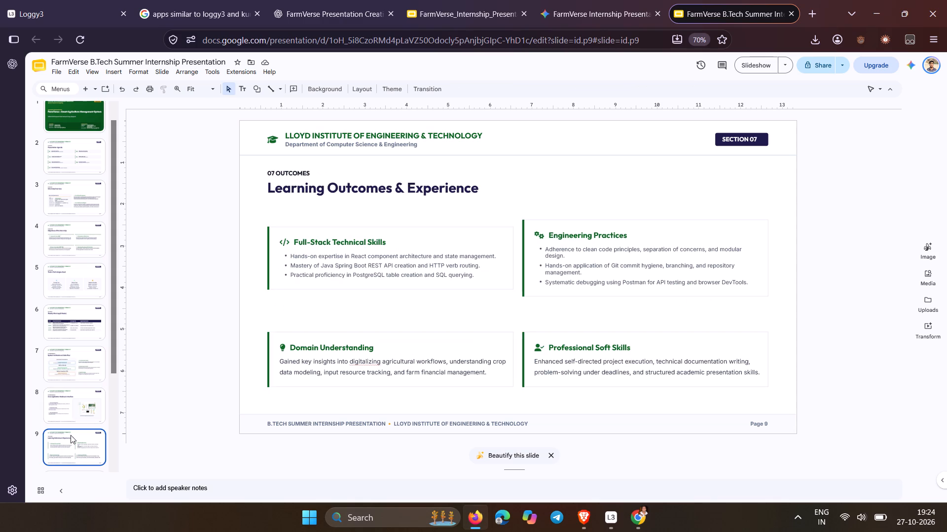
{"action": "left_click", "coordinate": [80, 415]}
{"action": "left_click", "coordinate": [79, 440]}
{"action": "left_click", "coordinate": [462, 0]}
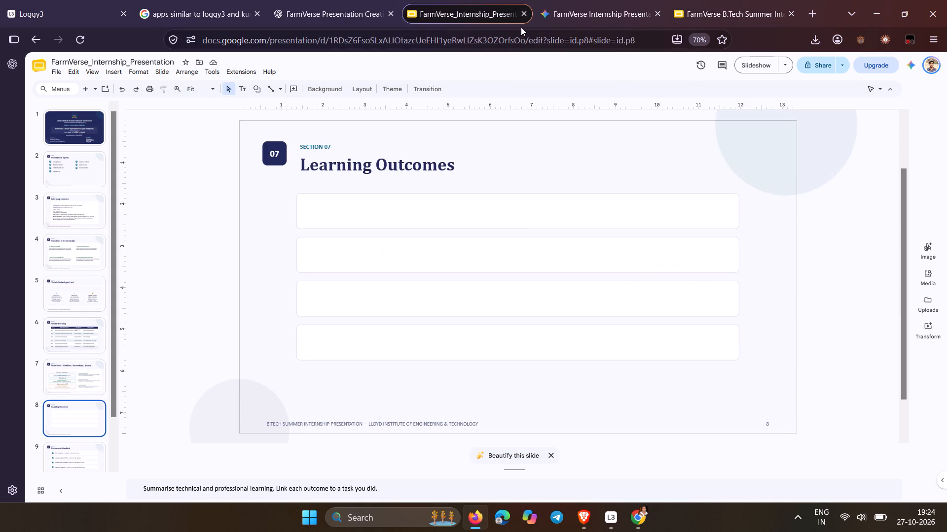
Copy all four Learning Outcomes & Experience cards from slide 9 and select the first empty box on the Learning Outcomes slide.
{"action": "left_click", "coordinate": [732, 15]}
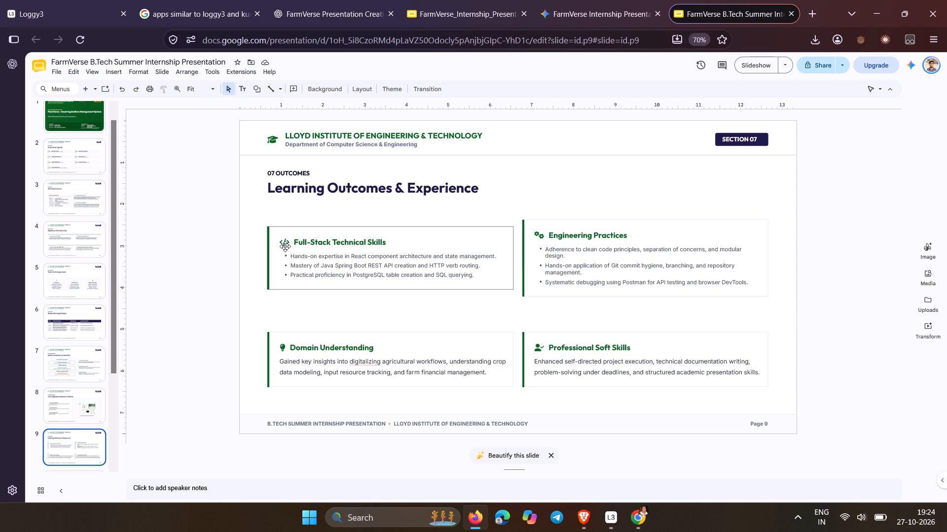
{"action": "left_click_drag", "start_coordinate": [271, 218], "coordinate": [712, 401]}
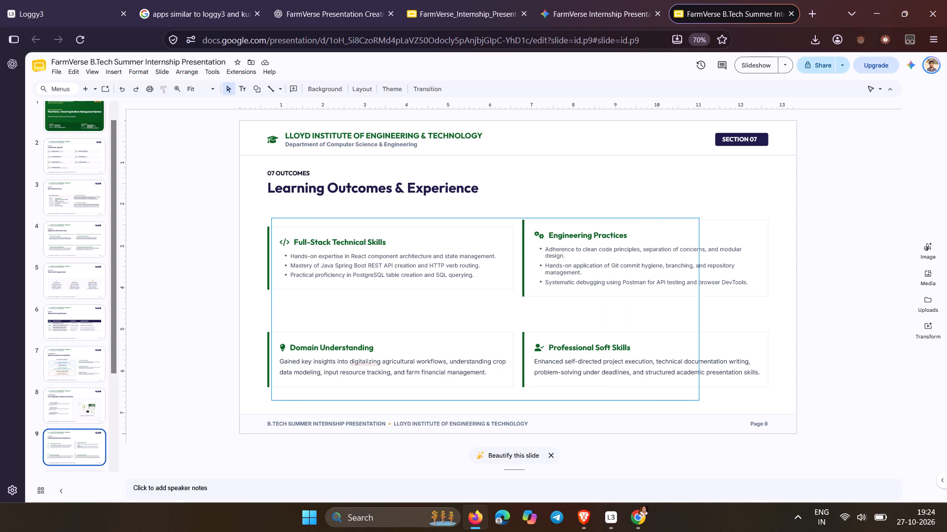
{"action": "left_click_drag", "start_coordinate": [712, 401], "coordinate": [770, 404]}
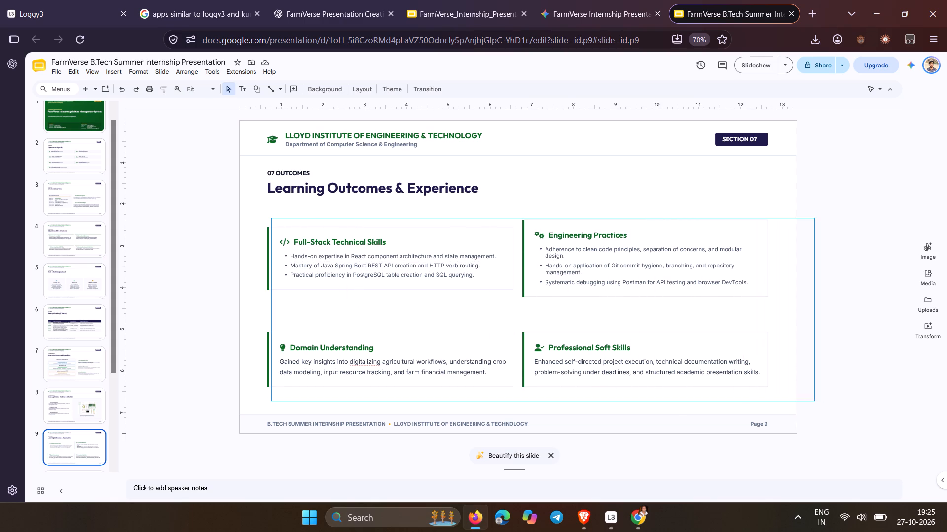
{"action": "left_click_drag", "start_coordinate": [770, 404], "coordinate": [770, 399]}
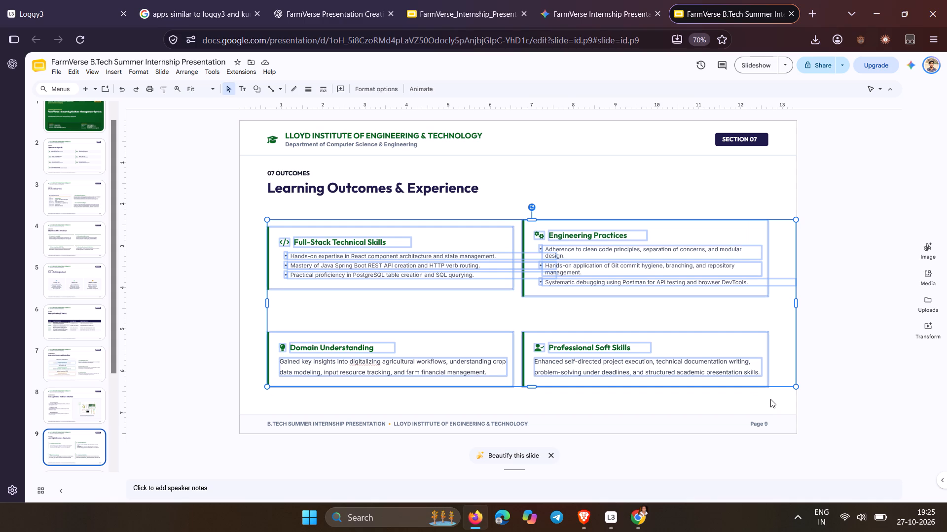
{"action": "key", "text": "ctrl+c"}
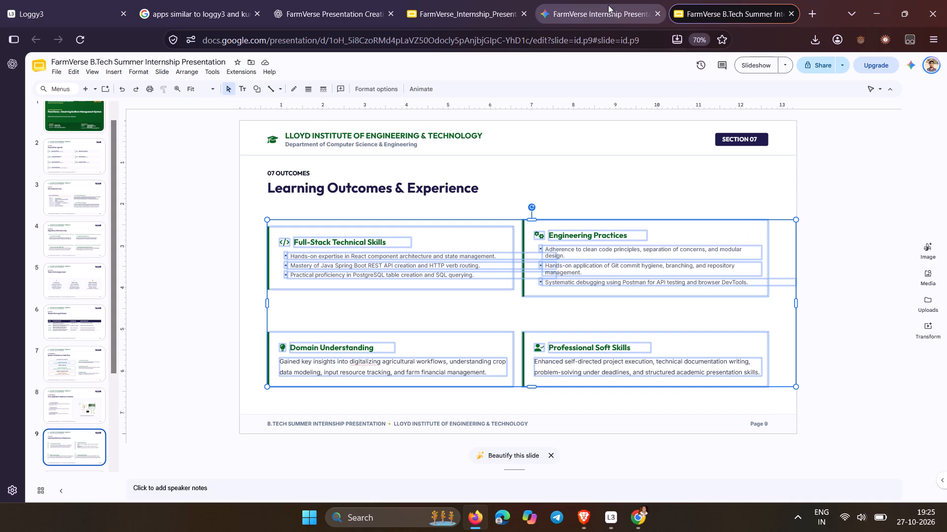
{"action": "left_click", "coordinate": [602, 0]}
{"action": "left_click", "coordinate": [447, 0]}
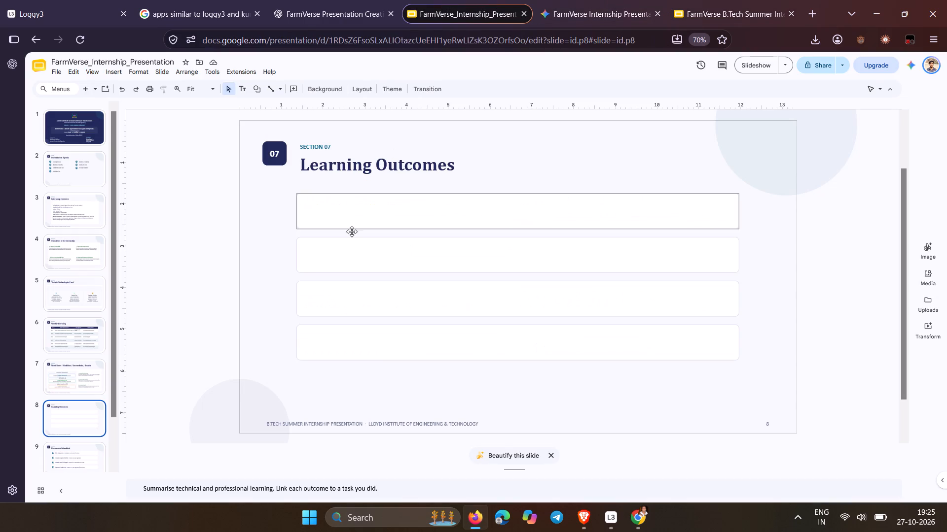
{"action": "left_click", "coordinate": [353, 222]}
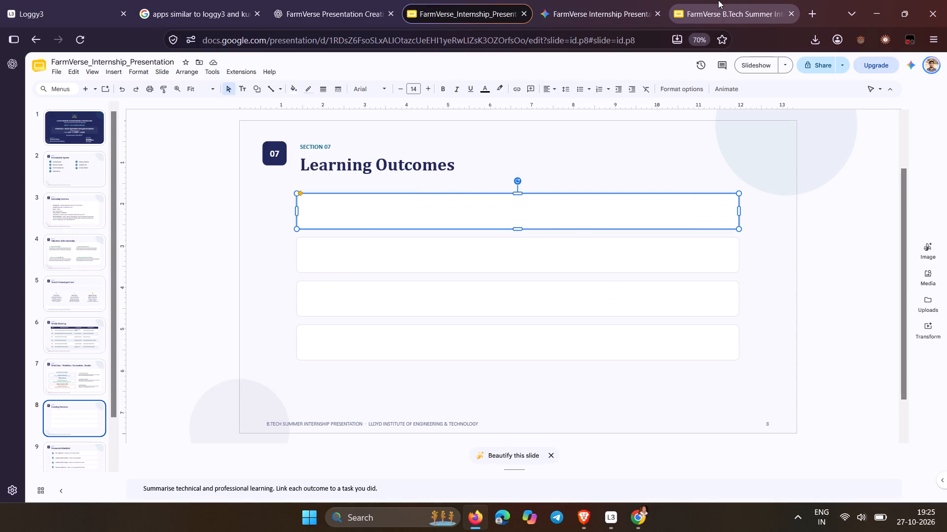
{"action": "left_click", "coordinate": [718, 0]}
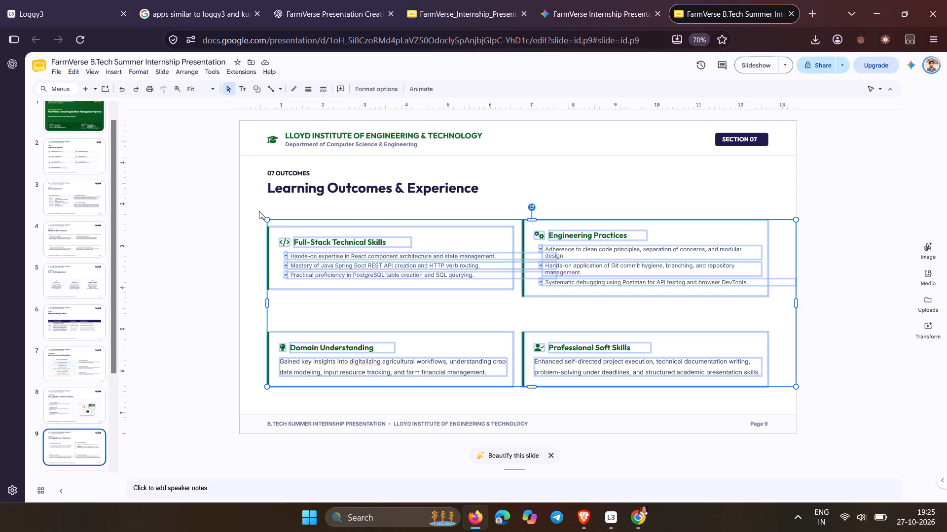
{"action": "left_click", "coordinate": [256, 208]}
{"action": "left_click_drag", "start_coordinate": [262, 223], "coordinate": [429, 273]}
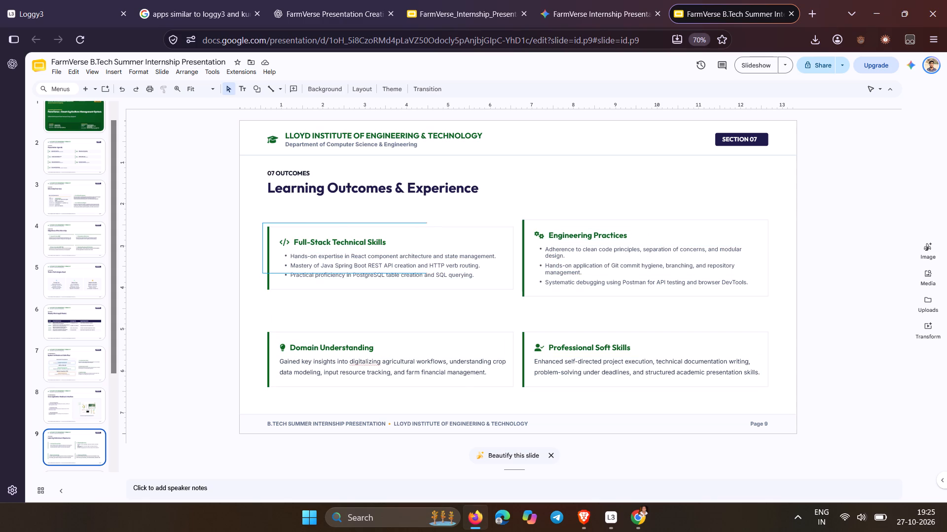
{"action": "left_click_drag", "start_coordinate": [429, 273], "coordinate": [302, 216]}
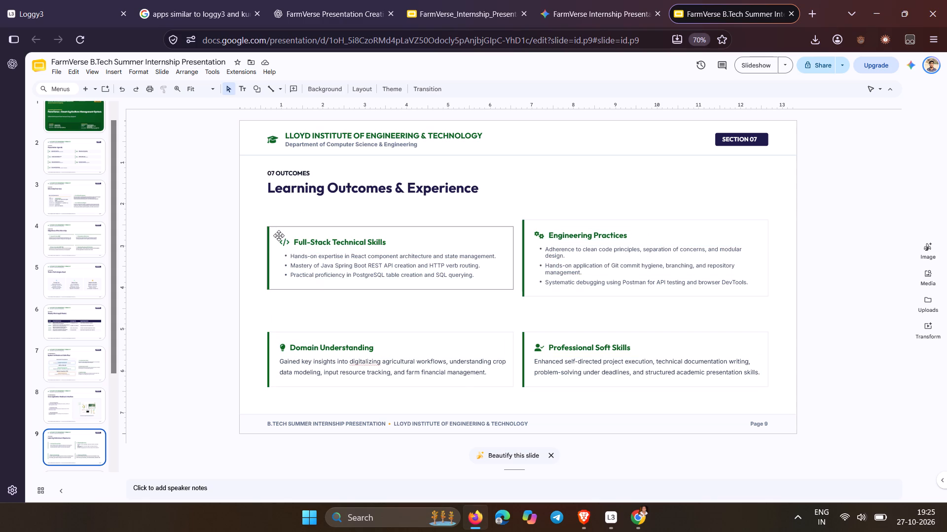
{"action": "left_click_drag", "start_coordinate": [257, 210], "coordinate": [388, 292]}
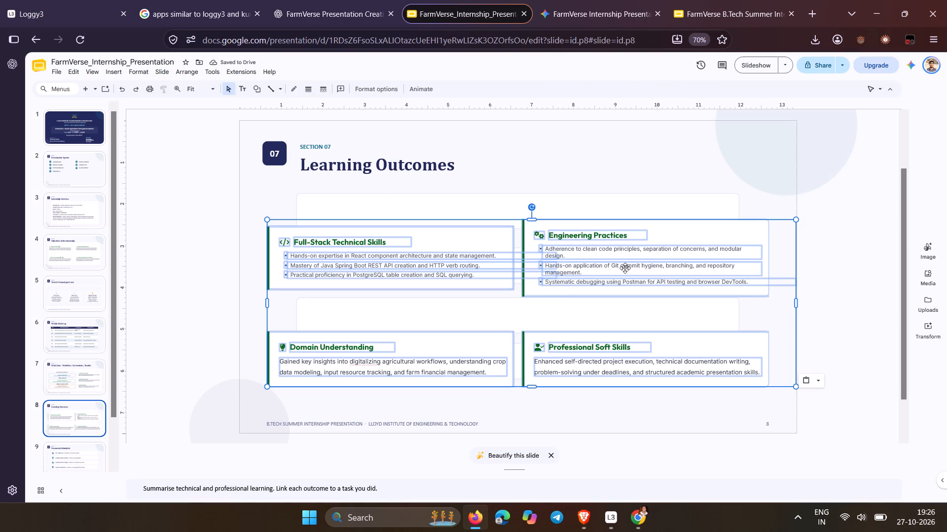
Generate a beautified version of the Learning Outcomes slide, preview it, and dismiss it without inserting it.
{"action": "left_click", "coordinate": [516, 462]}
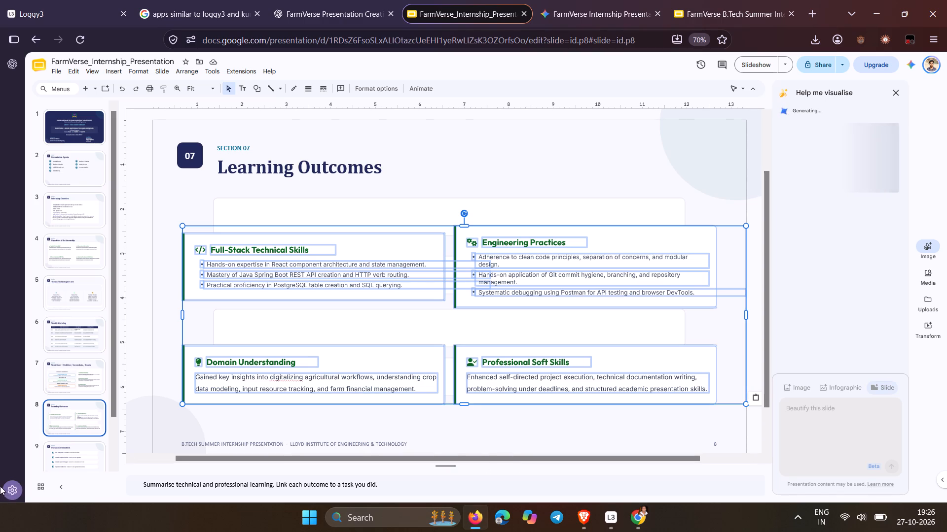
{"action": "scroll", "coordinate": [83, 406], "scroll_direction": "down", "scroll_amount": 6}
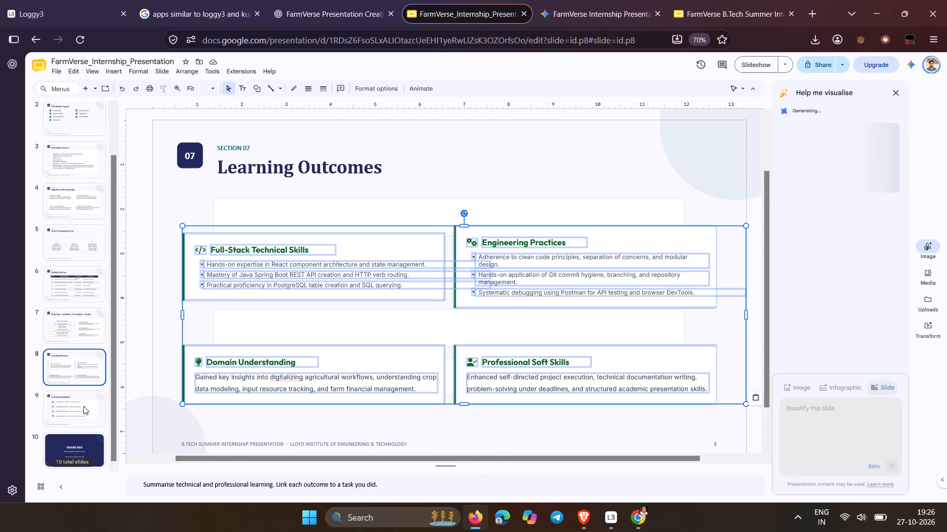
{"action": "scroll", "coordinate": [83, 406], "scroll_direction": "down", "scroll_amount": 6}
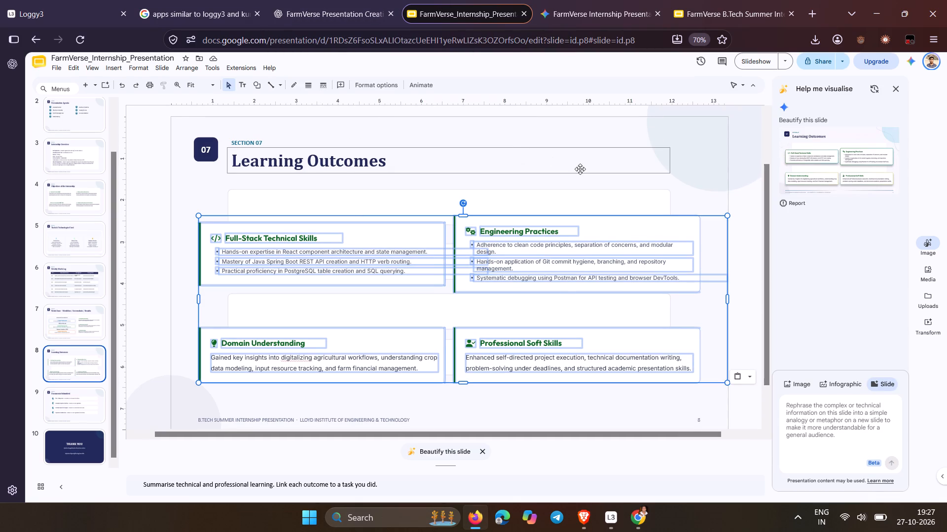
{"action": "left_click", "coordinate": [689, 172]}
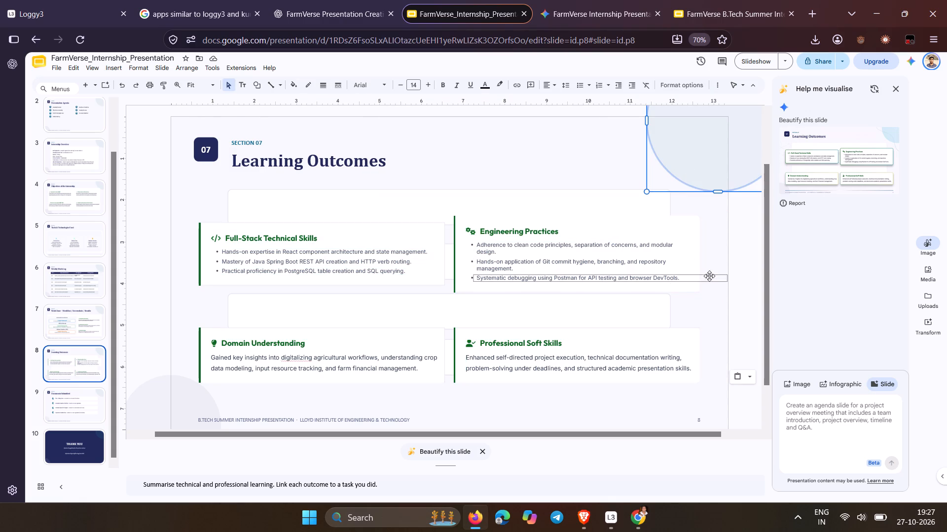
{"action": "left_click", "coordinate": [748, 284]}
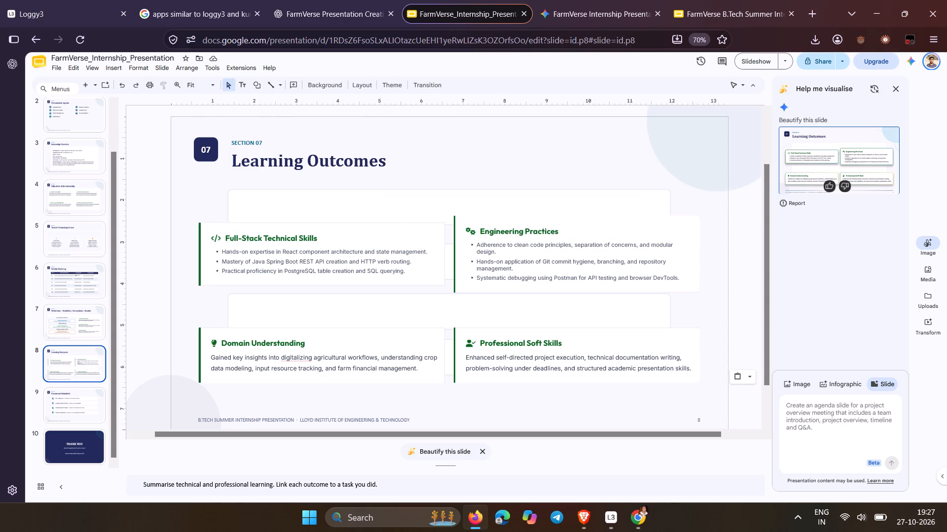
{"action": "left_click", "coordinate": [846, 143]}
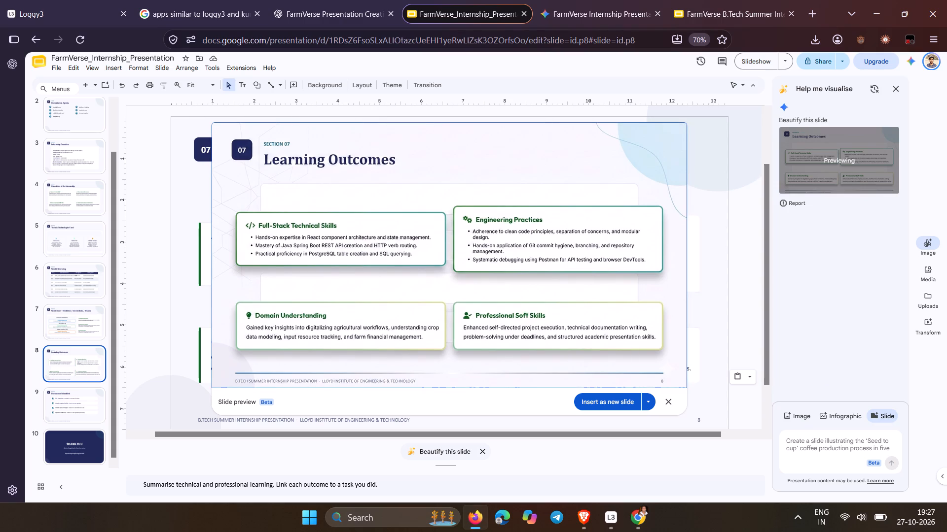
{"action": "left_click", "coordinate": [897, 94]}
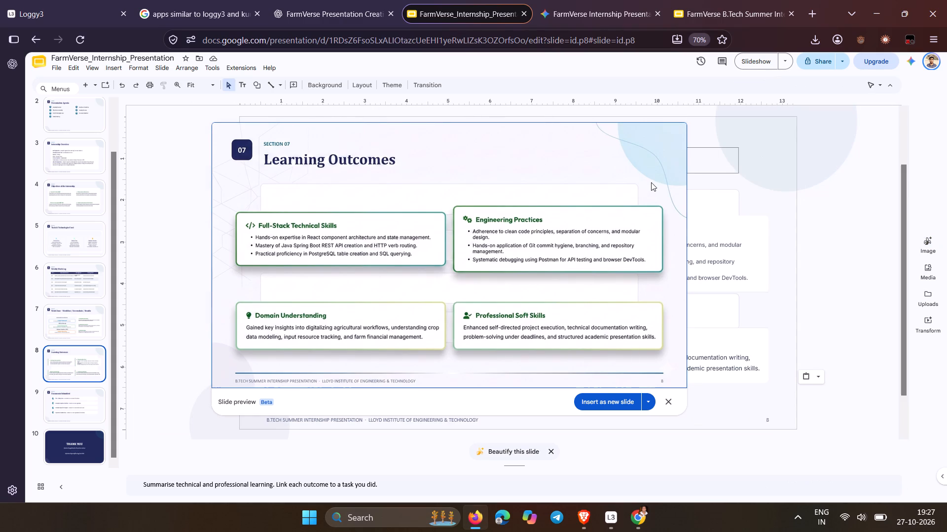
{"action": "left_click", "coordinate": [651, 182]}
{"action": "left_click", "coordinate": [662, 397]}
Delete the empty box above the cards and the empty box between the two card rows on slide 8.
{"action": "left_click", "coordinate": [366, 266]}
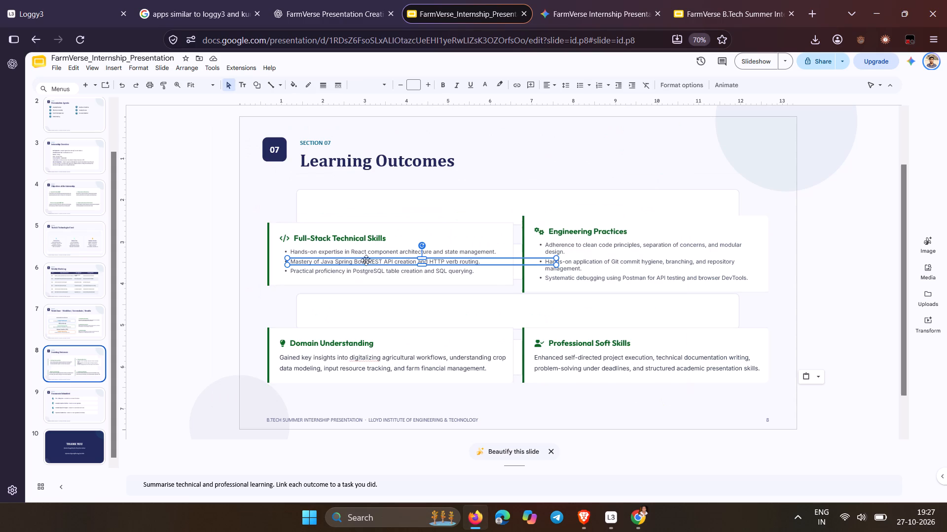
{"action": "left_click", "coordinate": [370, 212]}
{"action": "key", "text": "Delete"}
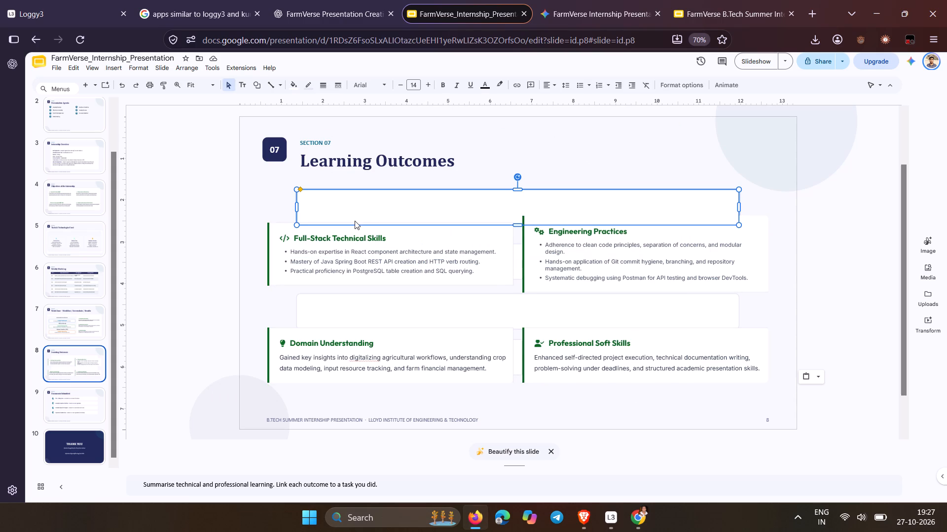
{"action": "left_click", "coordinate": [346, 308]}
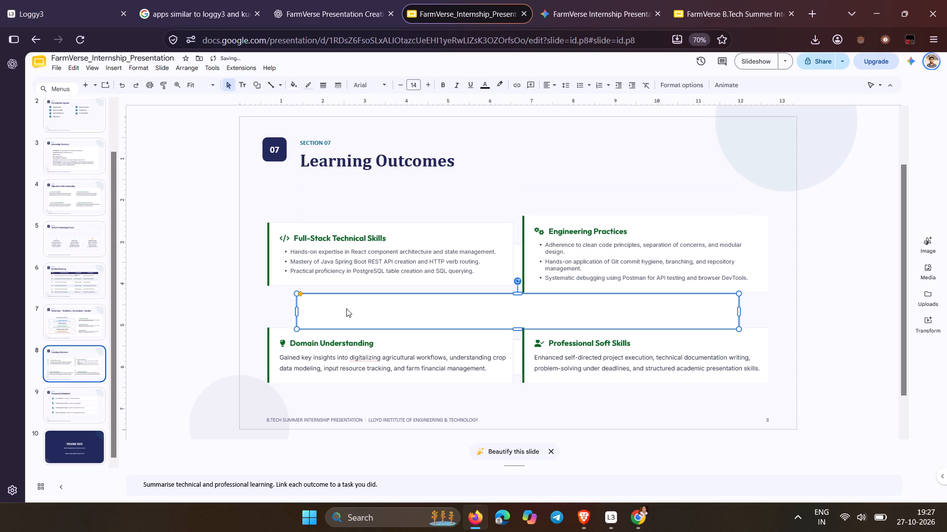
{"action": "key", "text": "Delete"}
Select all four cards on the Learning Outcomes slide together and move them up closer to the title.
{"action": "left_click_drag", "start_coordinate": [252, 199], "coordinate": [341, 266]}
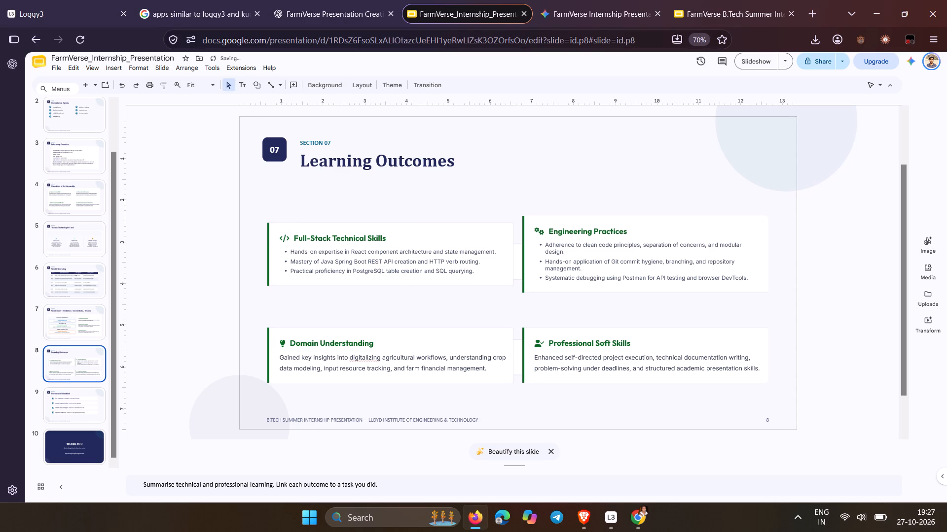
{"action": "left_click_drag", "start_coordinate": [341, 266], "coordinate": [615, 380]}
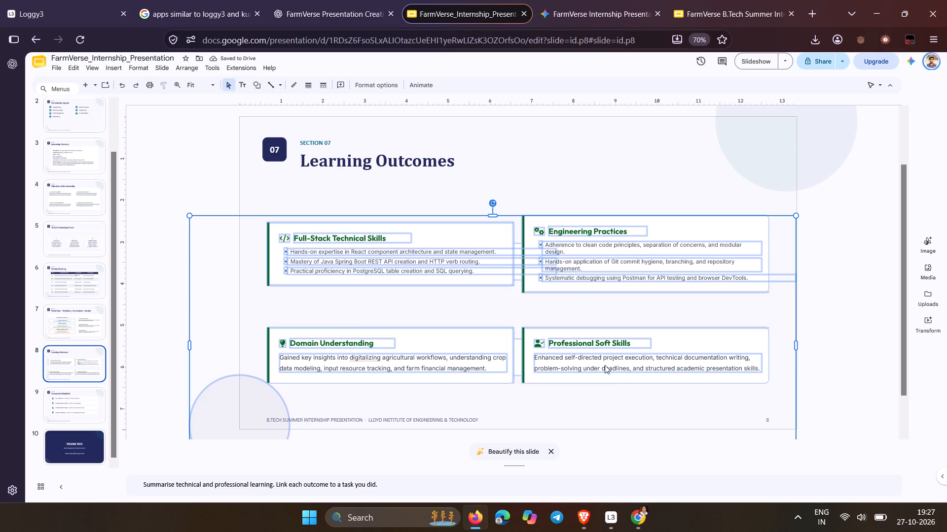
{"action": "left_click_drag", "start_coordinate": [656, 225], "coordinate": [653, 202]}
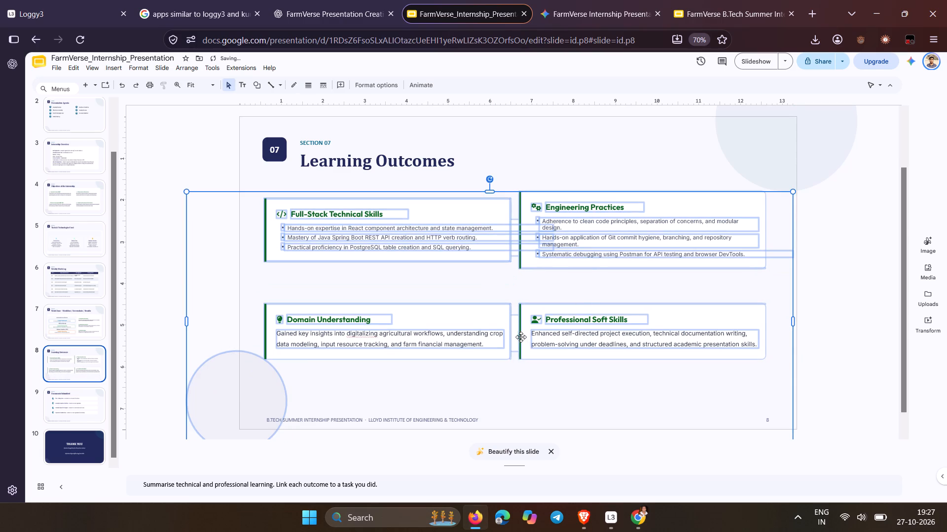
Delete the empty box behind the two lower cards and the one behind the two upper cards on the Learning Outcomes slide.
{"action": "left_click", "coordinate": [518, 337]}
{"action": "left_click", "coordinate": [496, 395]}
{"action": "left_click", "coordinate": [881, 367]}
{"action": "left_click", "coordinate": [846, 373]}
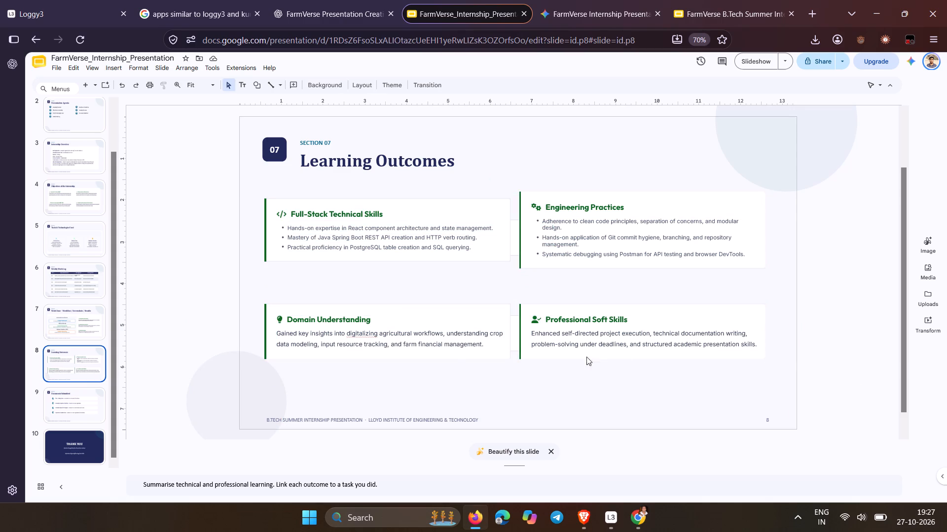
{"action": "left_click", "coordinate": [515, 345]}
{"action": "key", "text": "Delete"}
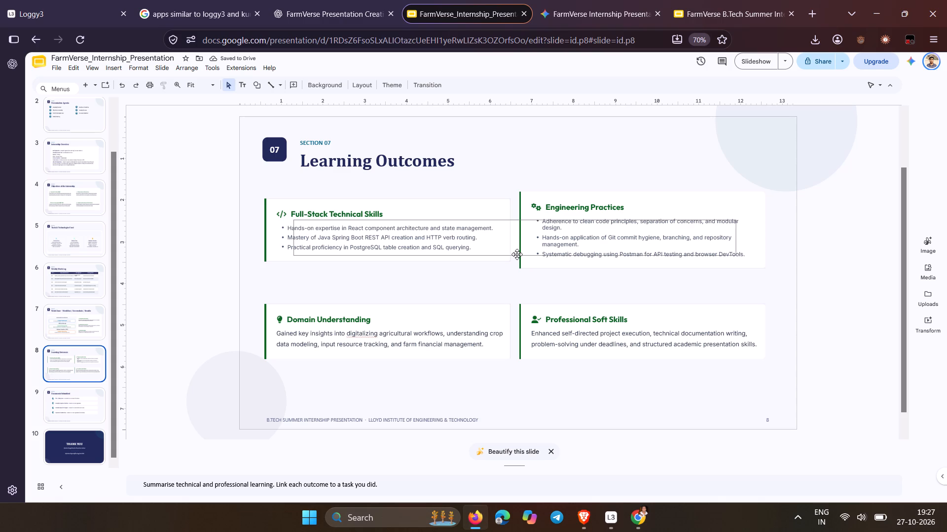
{"action": "left_click", "coordinate": [517, 254]}
{"action": "key", "text": "Delete"}
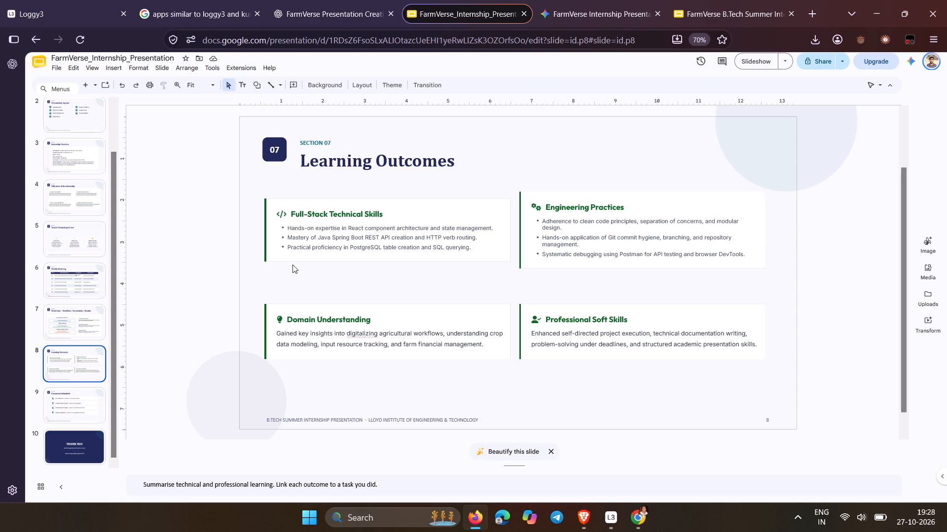
Review the Documents Submitted, Thank You and Work Done slides and return to the Learning Outcomes slide.
{"action": "left_click", "coordinate": [91, 418]}
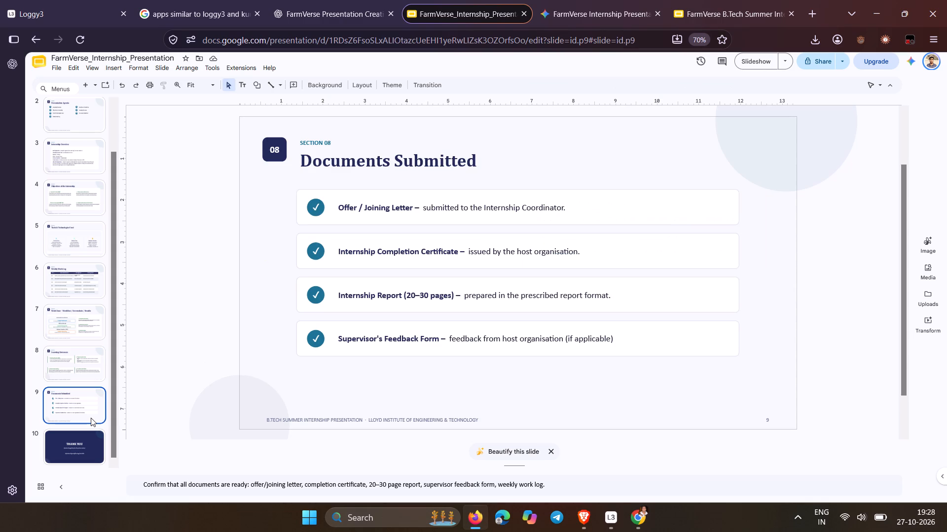
{"action": "scroll", "coordinate": [71, 436], "scroll_direction": "down", "scroll_amount": 5}
{"action": "left_click", "coordinate": [72, 450]}
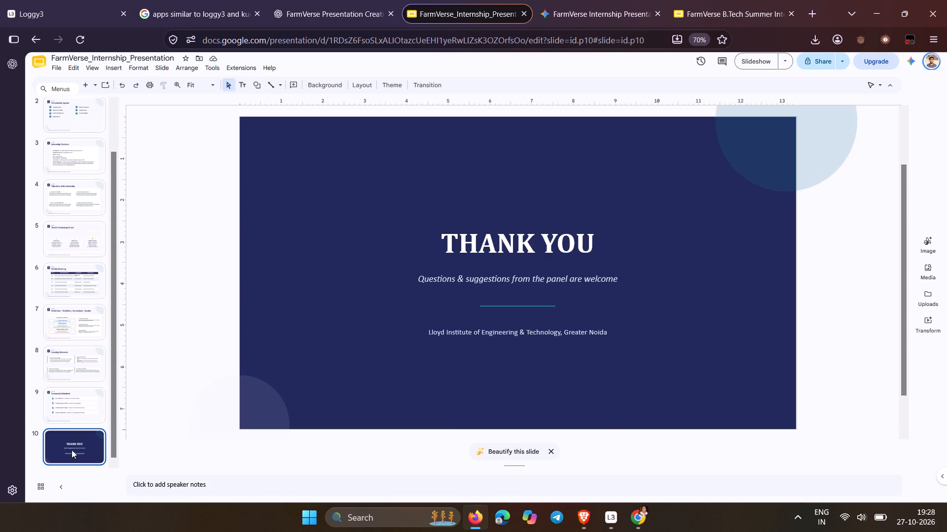
{"action": "left_click", "coordinate": [74, 392]}
{"action": "left_click", "coordinate": [86, 336]}
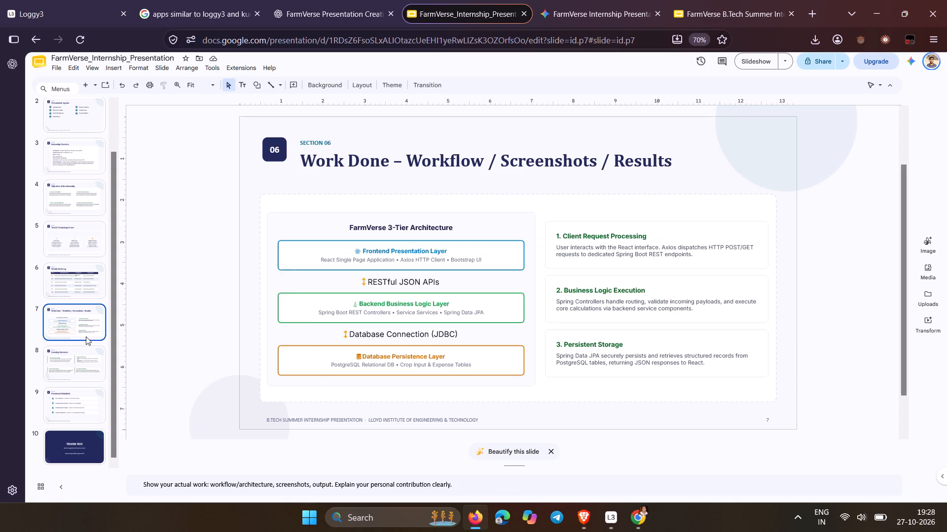
{"action": "left_click", "coordinate": [80, 356]}
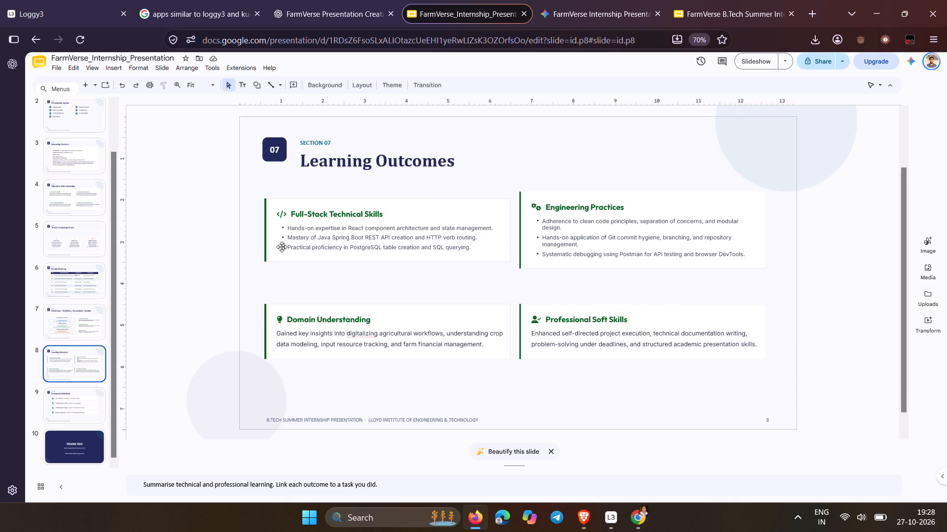
Select the Full-Stack Technical Skills heading text and open the presentation's theme colours for editing.
{"action": "left_click", "coordinate": [298, 217]}
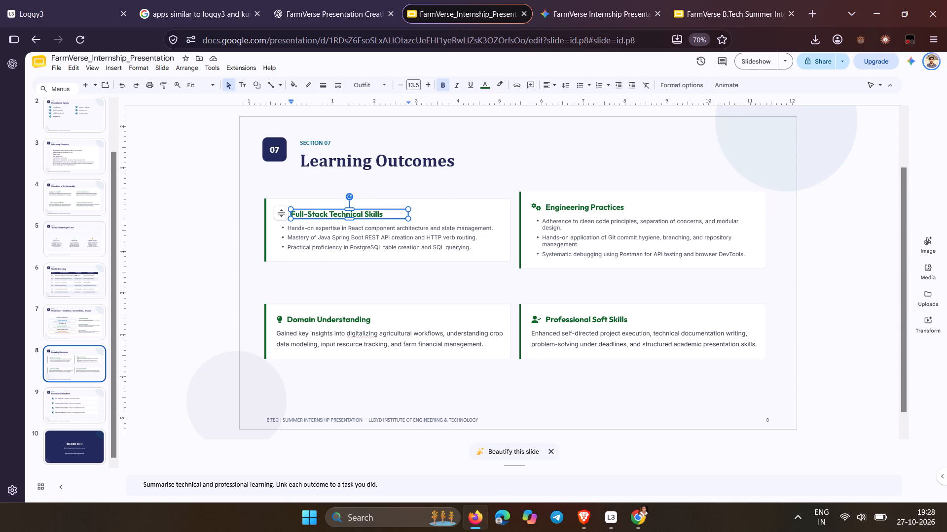
{"action": "left_click_drag", "start_coordinate": [388, 215], "coordinate": [283, 216]}
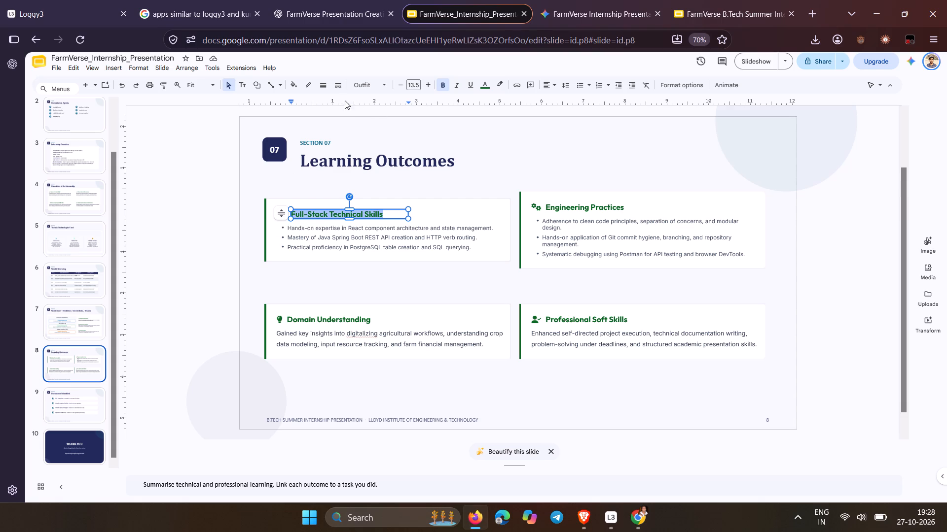
{"action": "left_click", "coordinate": [296, 77]}
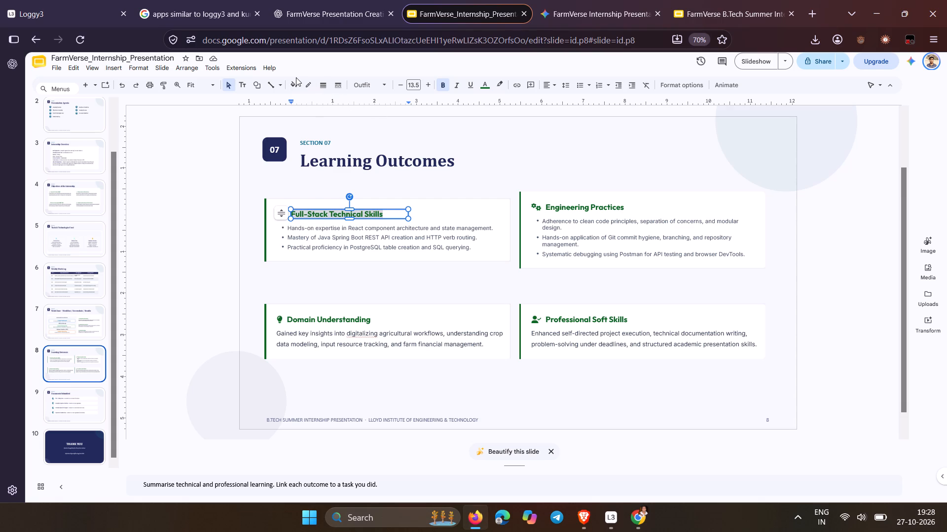
{"action": "left_click", "coordinate": [291, 84]}
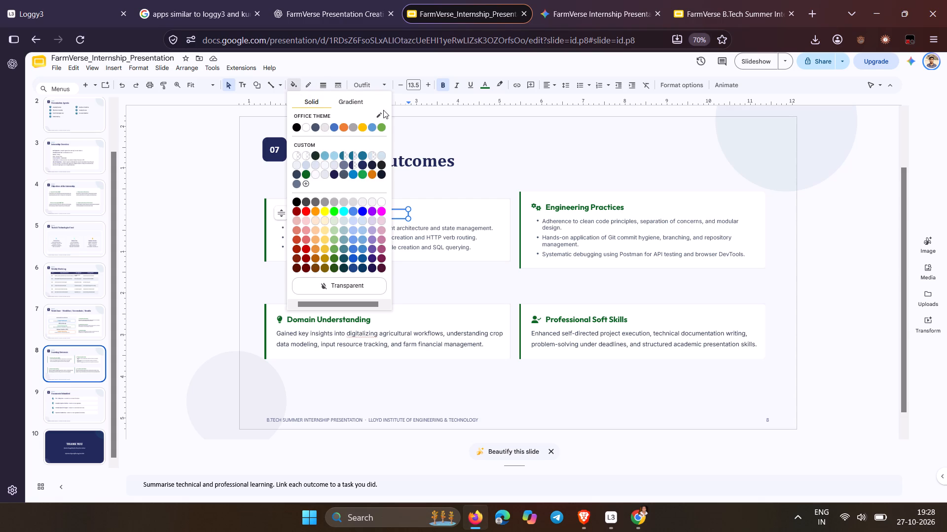
{"action": "left_click", "coordinate": [378, 113]}
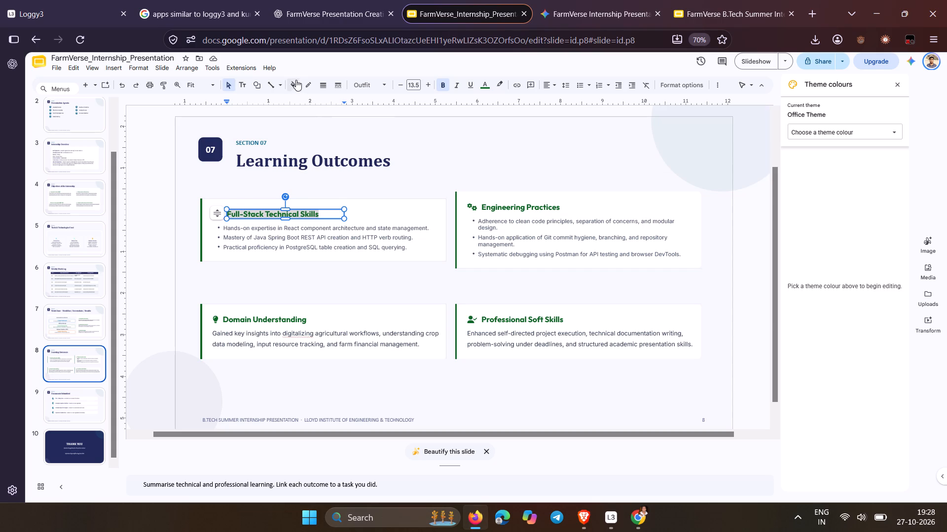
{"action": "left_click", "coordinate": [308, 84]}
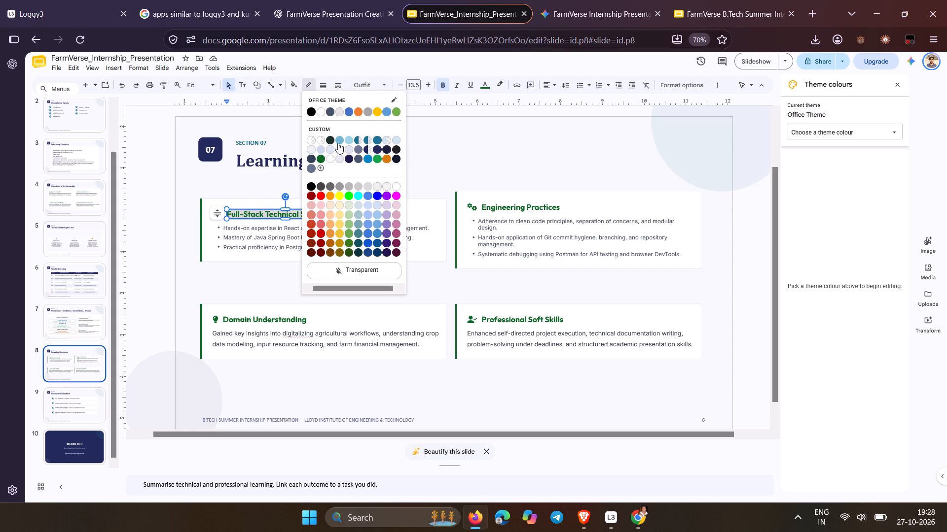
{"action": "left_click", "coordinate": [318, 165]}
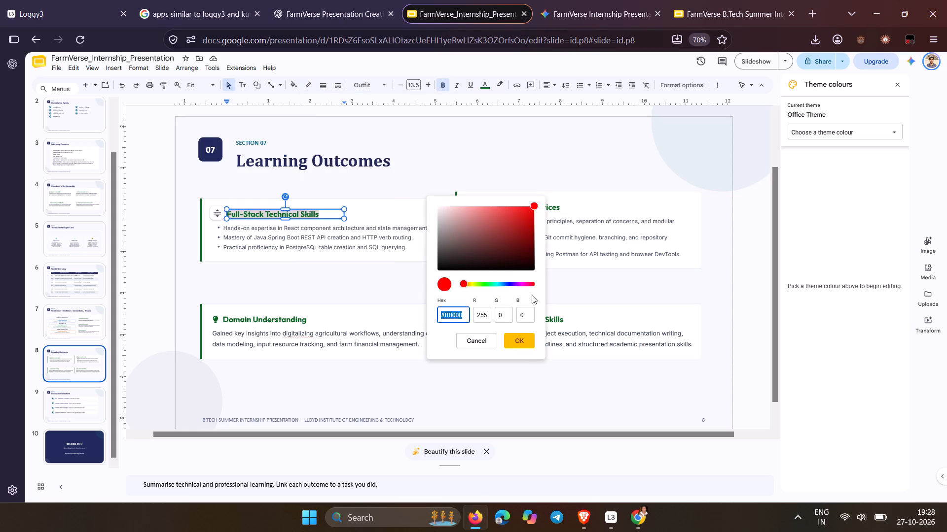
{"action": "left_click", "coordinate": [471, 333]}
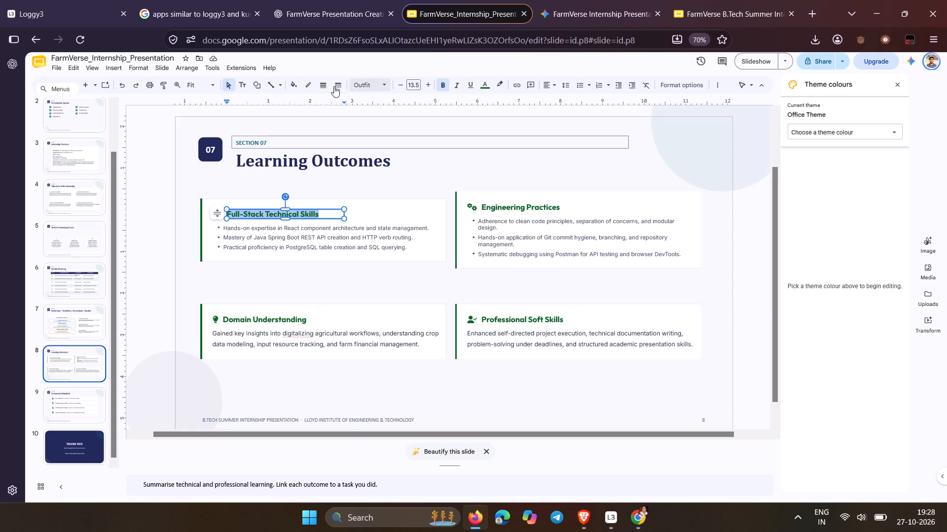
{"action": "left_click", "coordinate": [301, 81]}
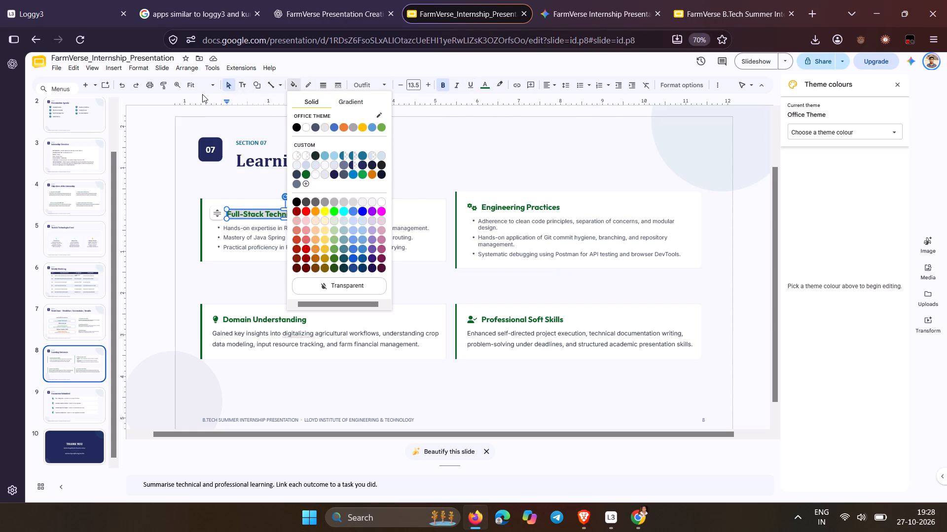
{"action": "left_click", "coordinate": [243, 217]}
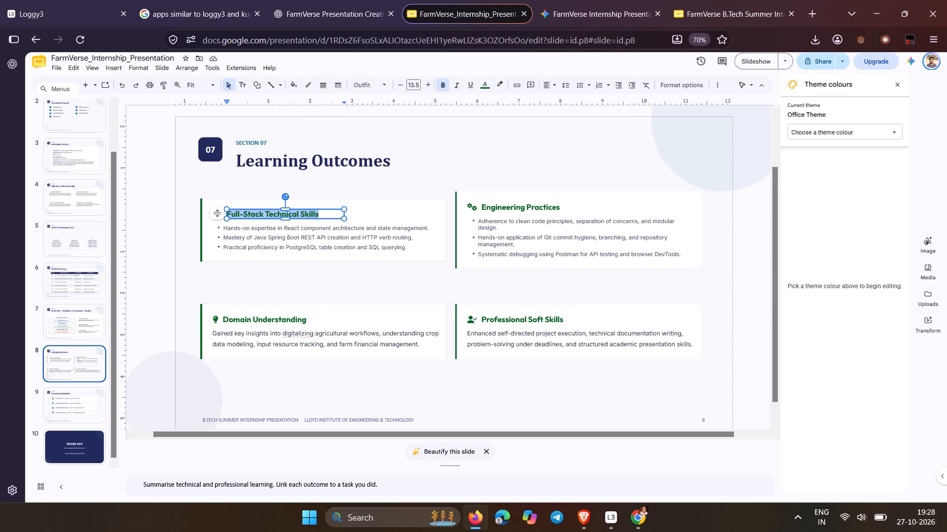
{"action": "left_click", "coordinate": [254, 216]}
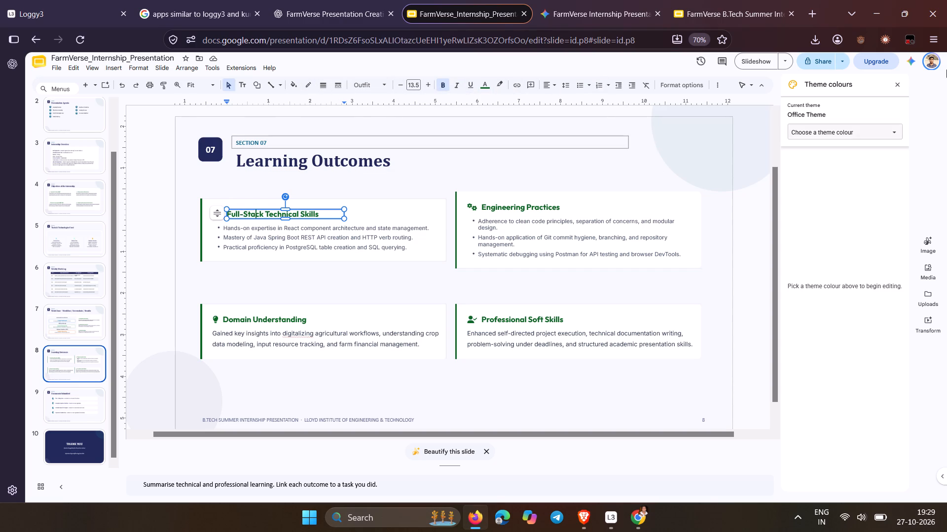
Change the theme colour Text and background 3 to blue #2c66b5 and close the theme colour settings.
{"action": "left_click", "coordinate": [870, 132]}
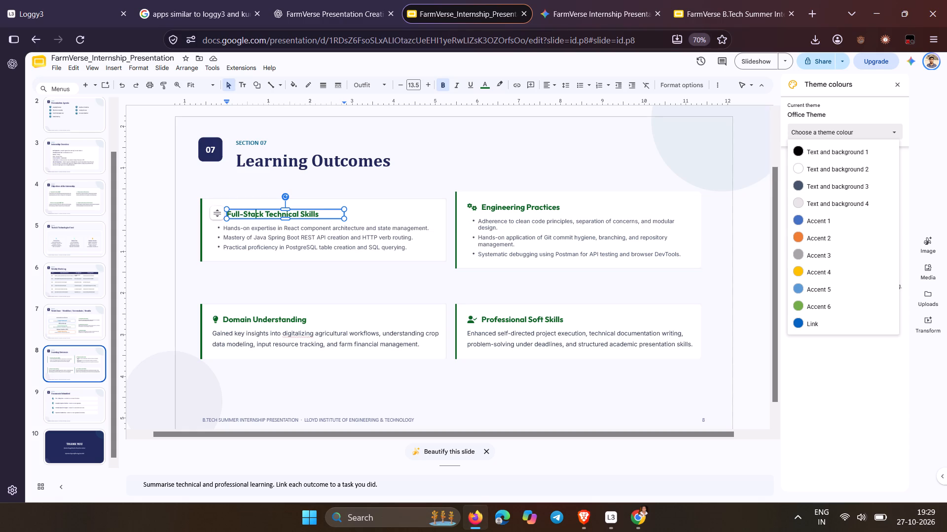
{"action": "left_click_drag", "start_coordinate": [325, 213], "coordinate": [225, 215]}
{"action": "left_click", "coordinate": [874, 127]}
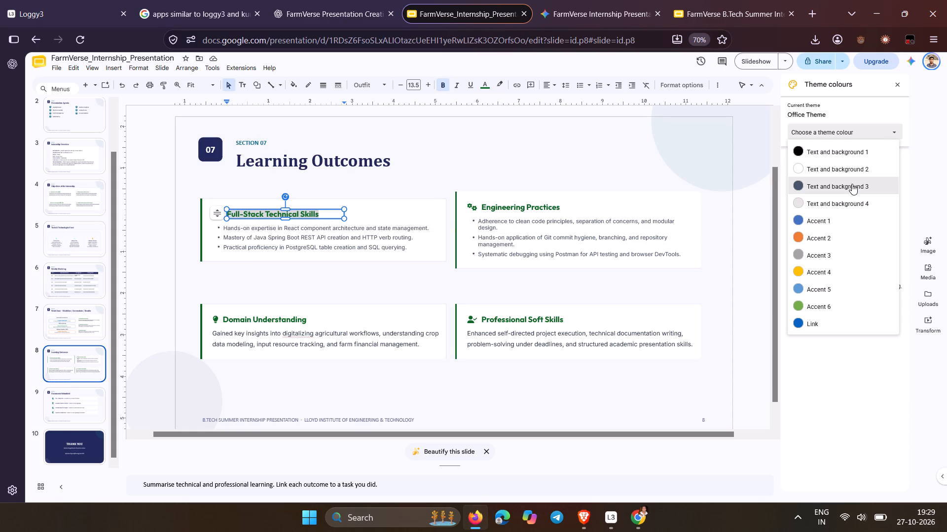
{"action": "left_click", "coordinate": [852, 184]}
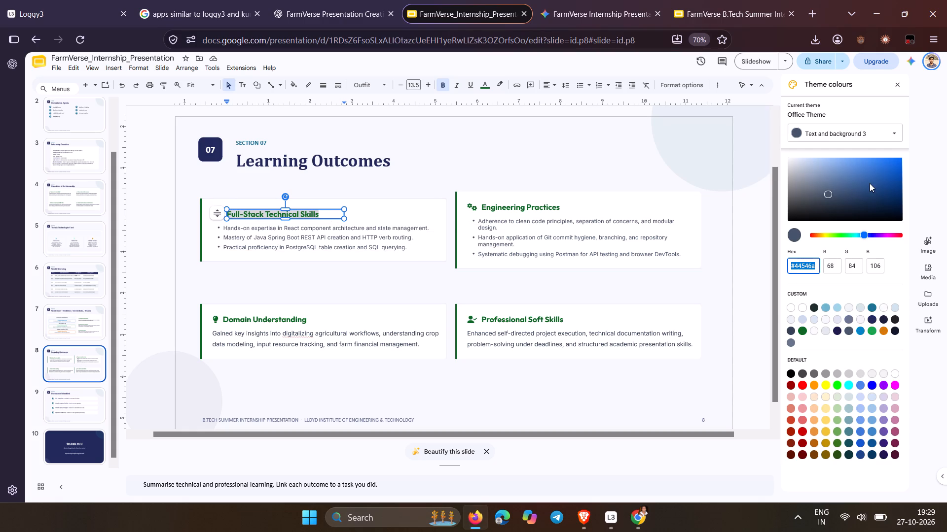
{"action": "left_click", "coordinate": [870, 183]}
{"action": "left_click", "coordinate": [874, 176]}
{"action": "left_click", "coordinate": [882, 123]}
{"action": "left_click", "coordinate": [882, 117]}
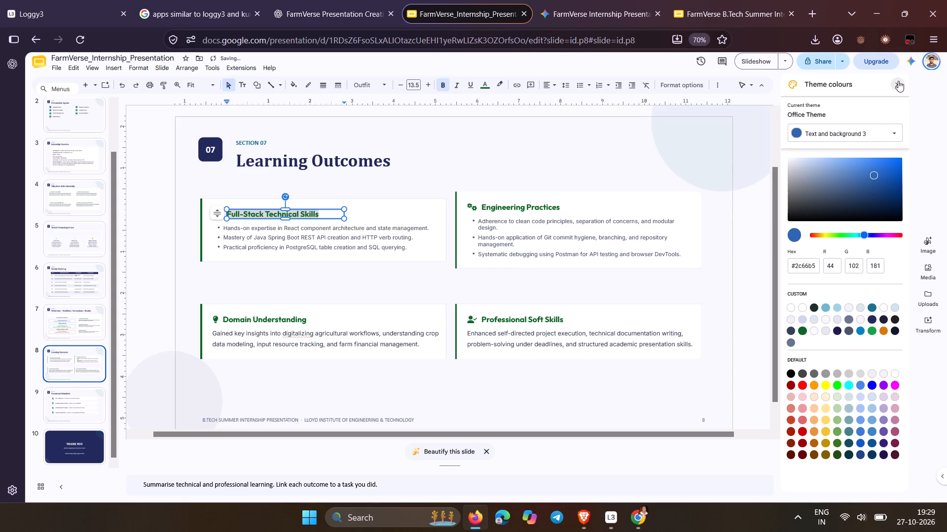
{"action": "left_click", "coordinate": [813, 192]}
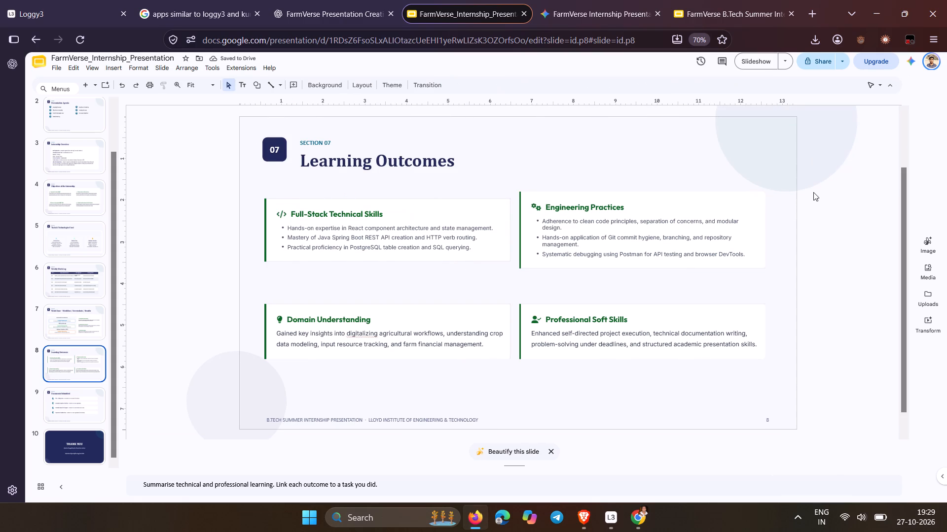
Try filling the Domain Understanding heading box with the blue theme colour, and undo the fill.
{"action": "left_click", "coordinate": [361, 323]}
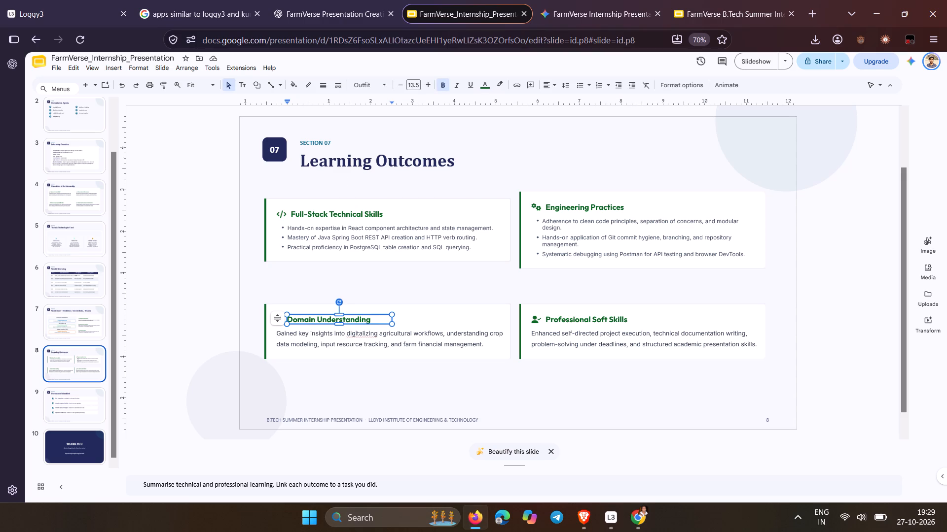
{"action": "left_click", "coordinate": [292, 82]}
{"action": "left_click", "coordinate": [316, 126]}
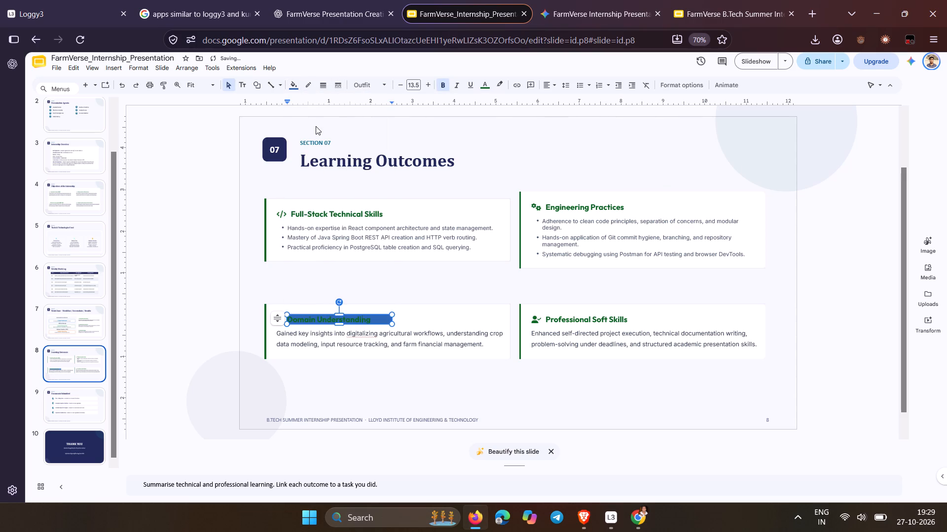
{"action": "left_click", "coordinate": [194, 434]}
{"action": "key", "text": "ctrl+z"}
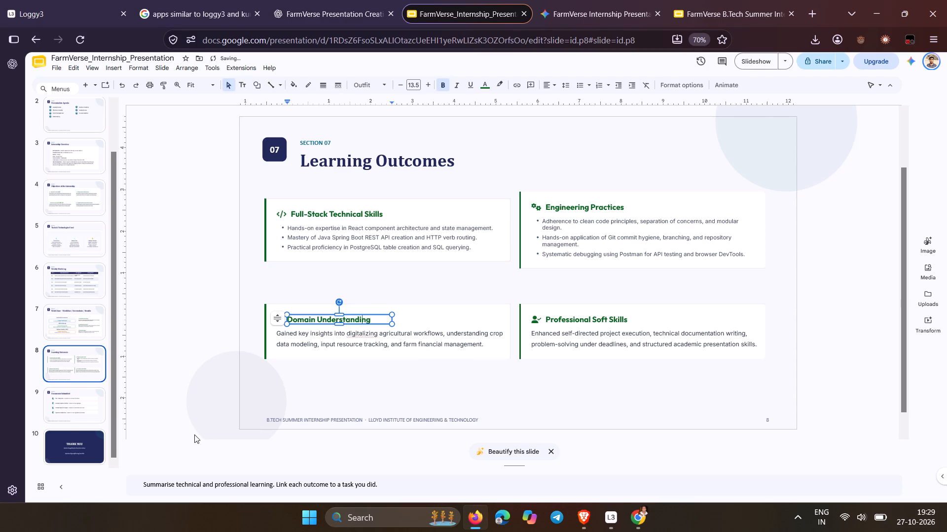
Inspect the Domain Understanding heading's text fitting options and view the Documents Submitted slide.
{"action": "left_click", "coordinate": [682, 90]}
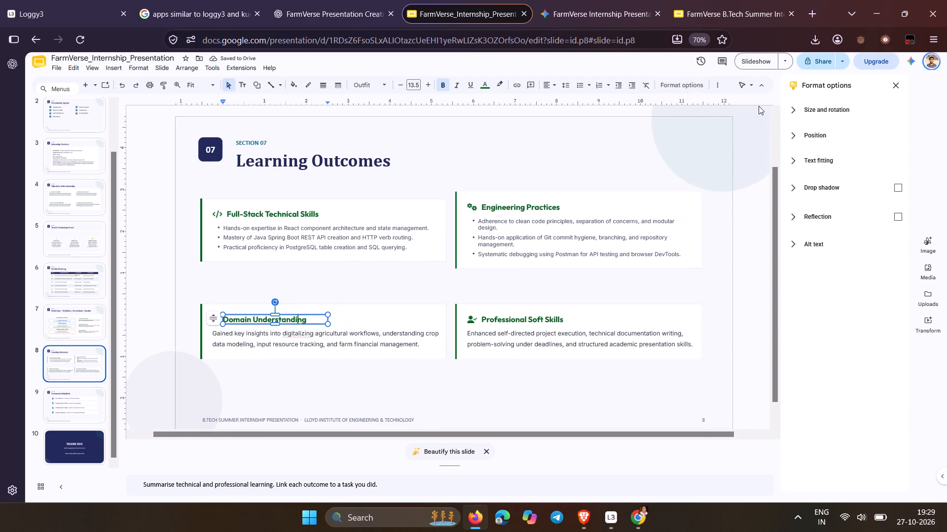
{"action": "left_click", "coordinate": [791, 161]}
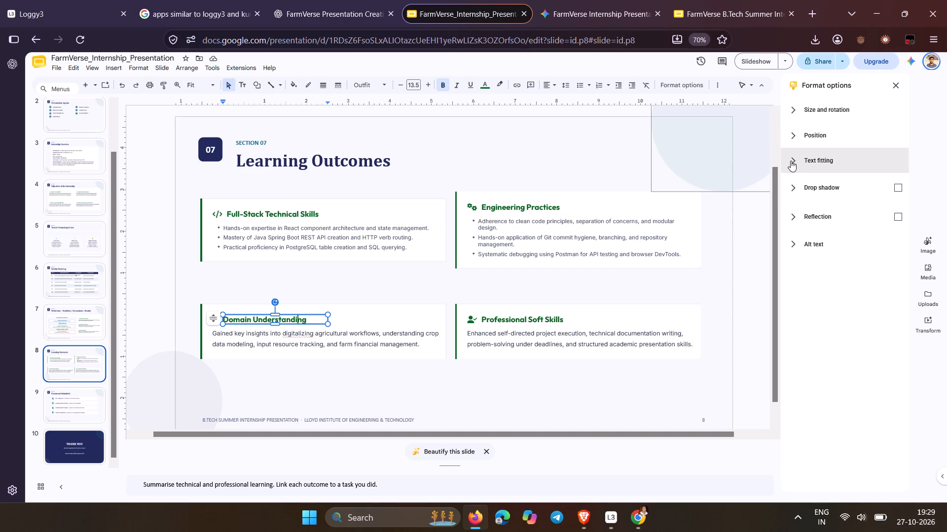
{"action": "scroll", "coordinate": [813, 295], "scroll_direction": "down", "scroll_amount": 2}
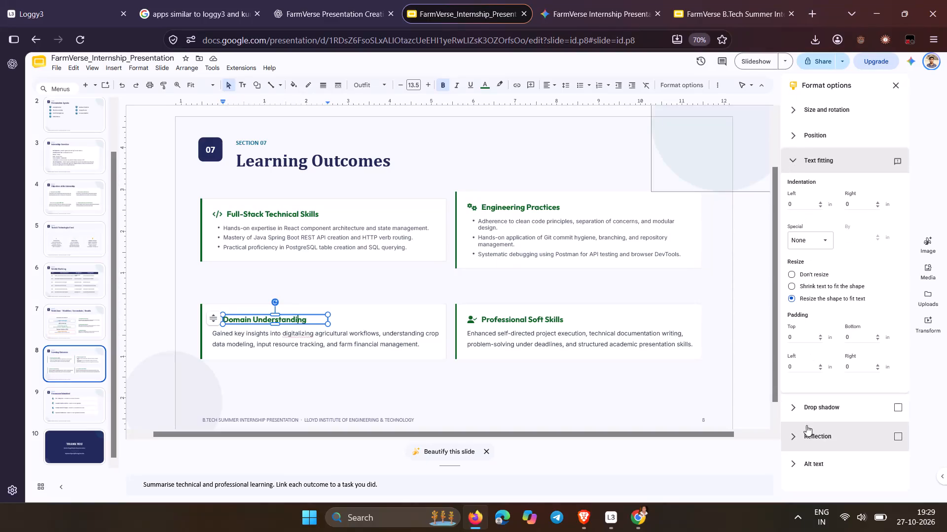
{"action": "left_click", "coordinate": [70, 402]}
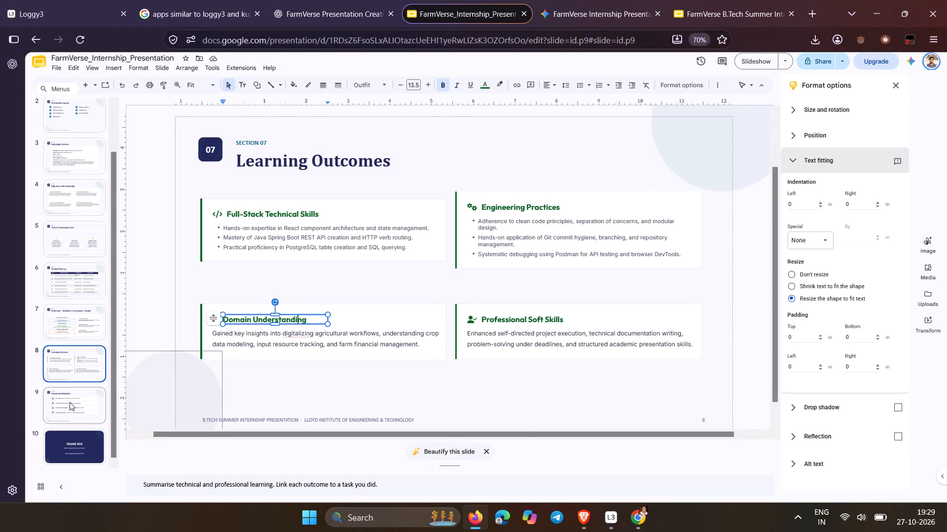
{"action": "scroll", "coordinate": [32, 255], "scroll_direction": "down", "scroll_amount": 6}
{"action": "scroll", "coordinate": [32, 255], "scroll_direction": "up", "scroll_amount": 9}
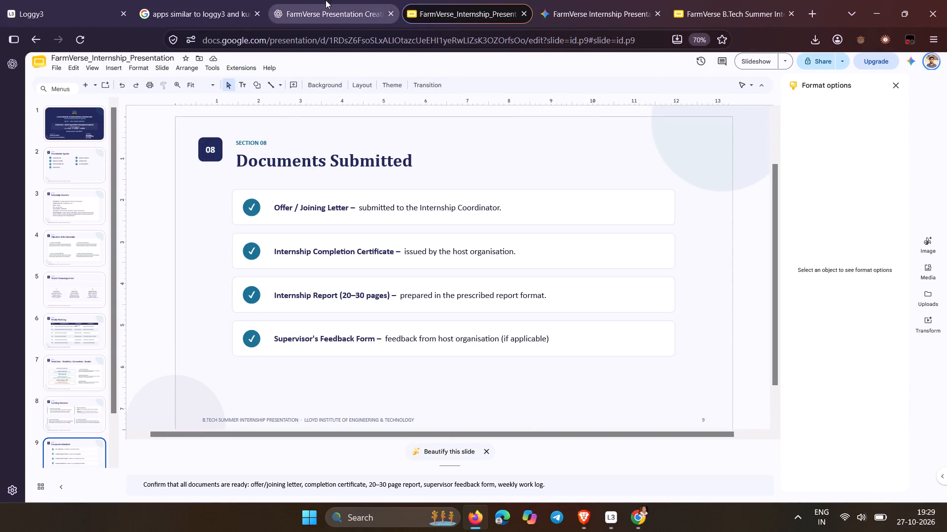
Search the web for Google Slides in a new browser tab and open its page for creating a new presentation.
{"action": "left_click", "coordinate": [814, 16]}
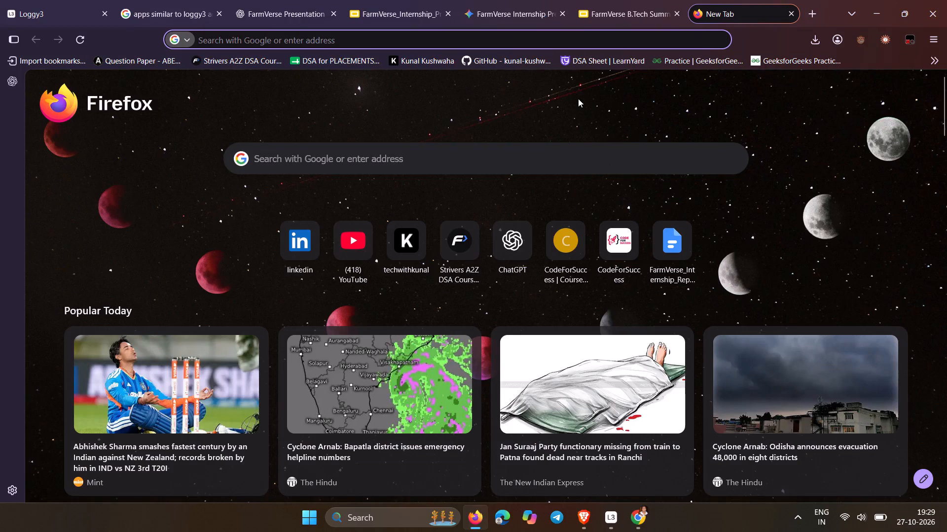
{"action": "type", "text": "google sl"}
{"action": "key", "text": "Down"}
{"action": "key", "text": "Down"}
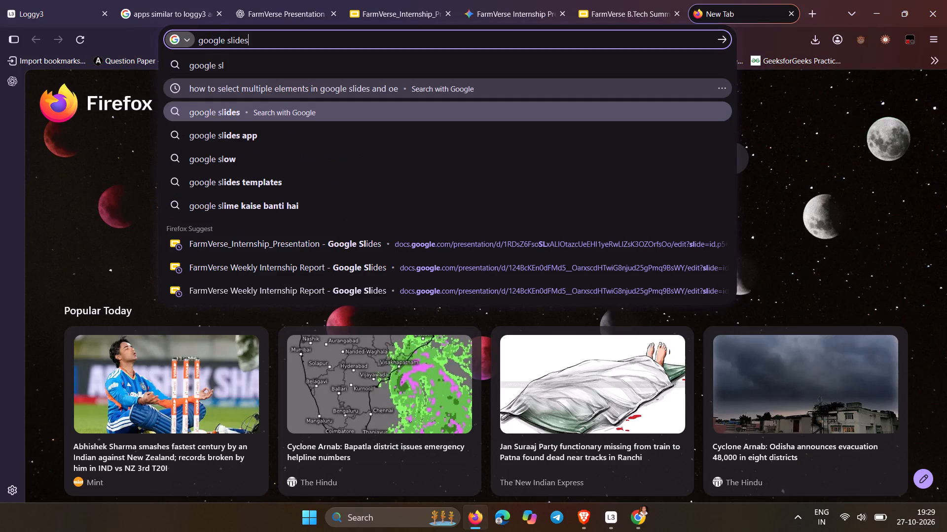
{"action": "key", "text": "Return"}
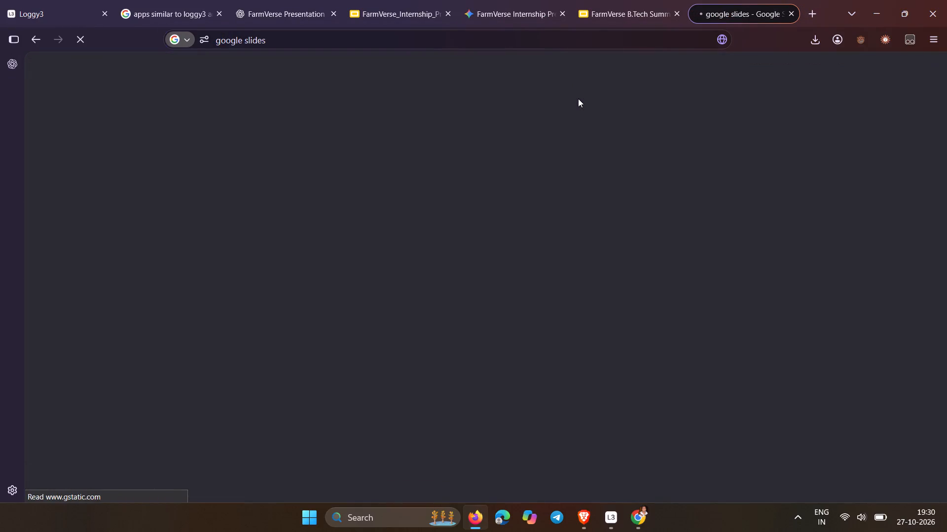
{"action": "left_click", "coordinate": [243, 192]}
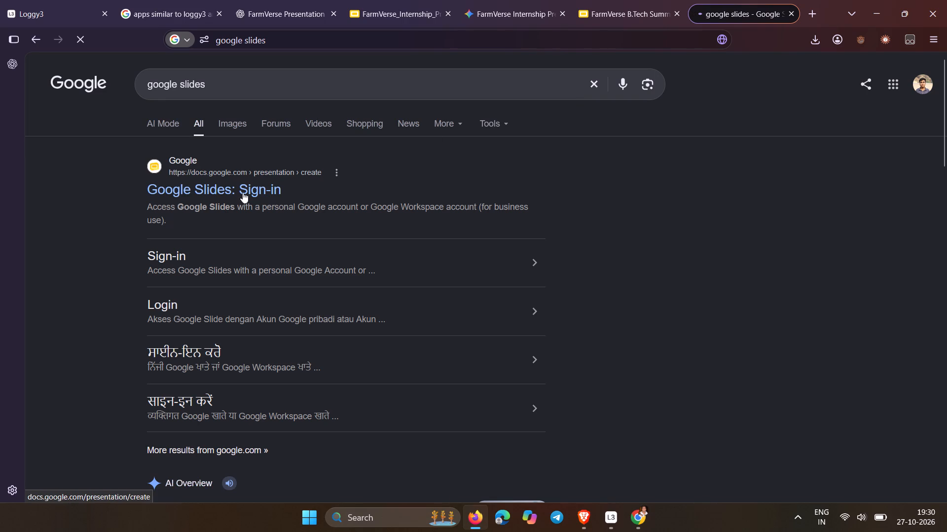
{"action": "left_click", "coordinate": [603, 0]}
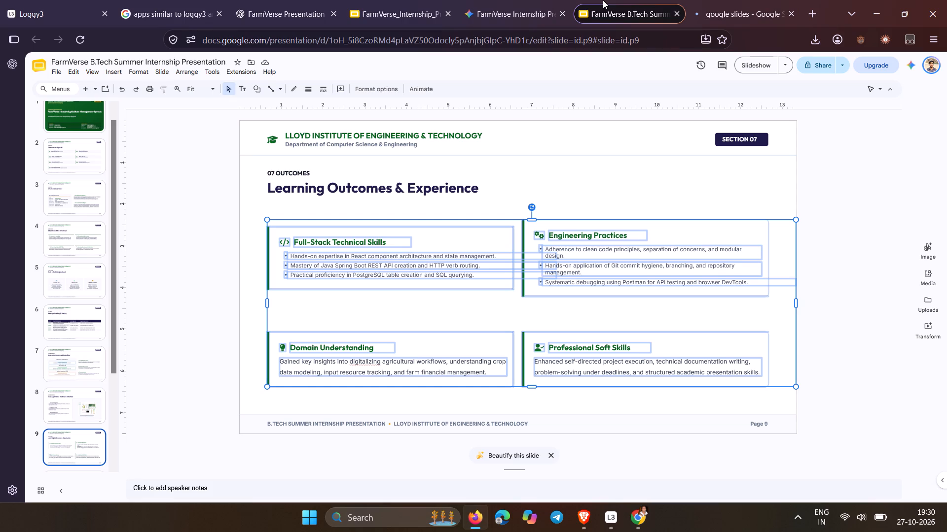
{"action": "left_click", "coordinate": [715, 1]}
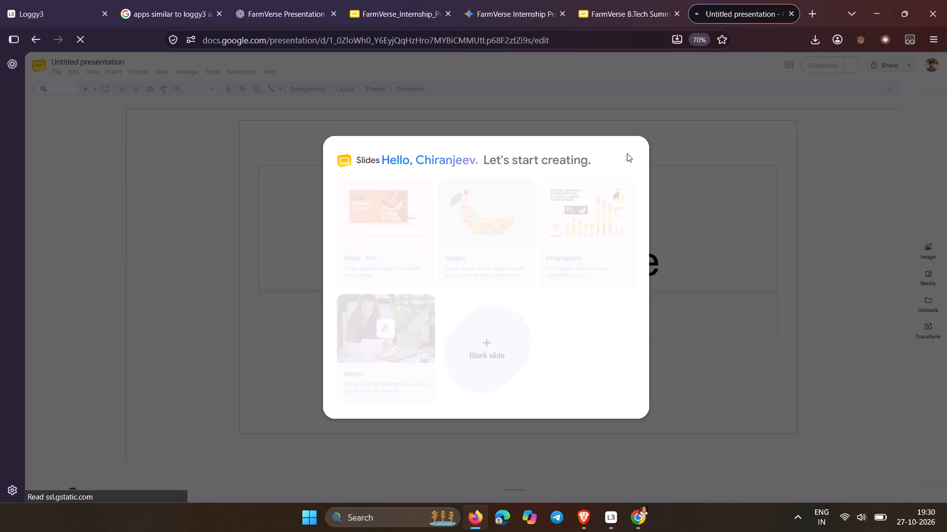
In the FarmVerse B.Tech Summer Internship Presentation, nudge the selected Learning Outcomes content blocks slightly to the left and deselect them.
{"action": "left_click", "coordinate": [607, 5]}
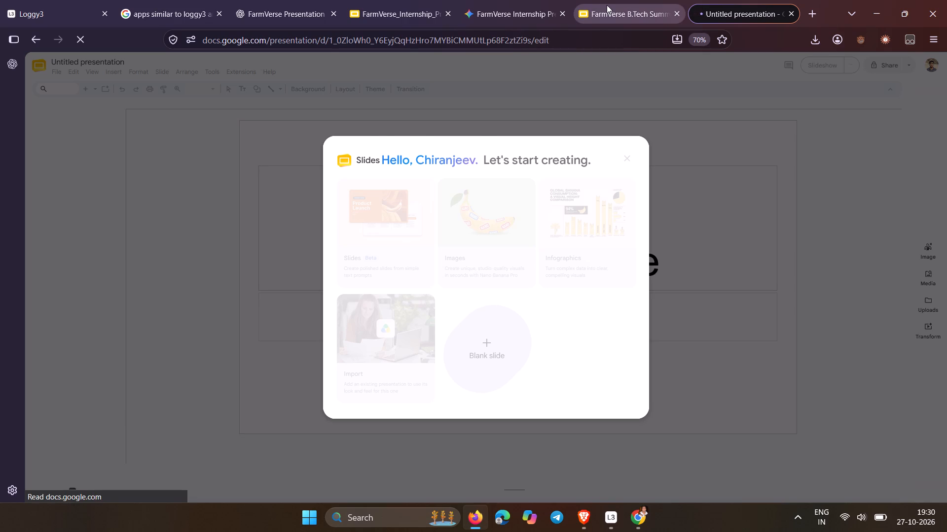
{"action": "key", "text": "Left"}
{"action": "key", "text": "Left"}
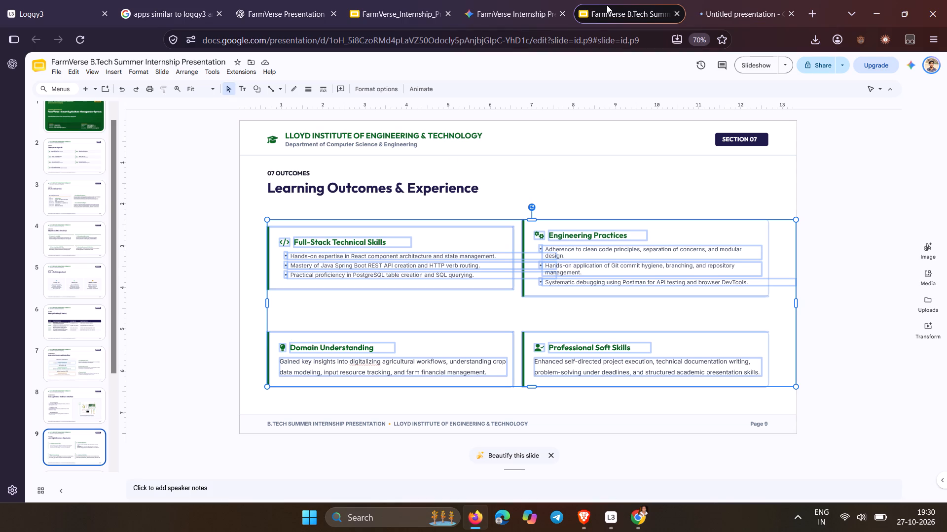
{"action": "key", "text": "Left"}
{"action": "left_click", "coordinate": [229, 308]}
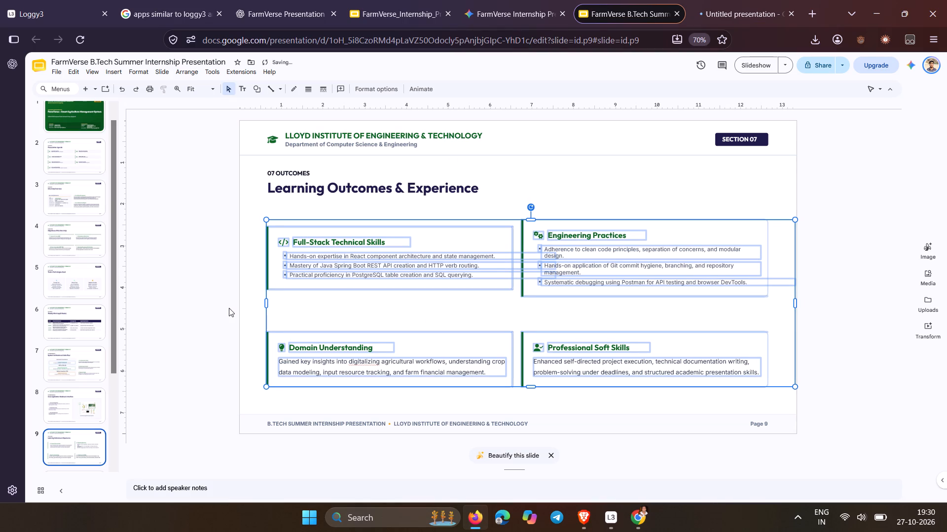
{"action": "double_click", "coordinate": [229, 308]}
Review the FarmVerse B.Tech Summer Internship Presentation from the Image Sources and Thank You slides back to the Internship Overview slide.
{"action": "scroll", "coordinate": [119, 312], "scroll_direction": "up", "scroll_amount": 7}
{"action": "scroll", "coordinate": [87, 338], "scroll_direction": "down", "scroll_amount": 4}
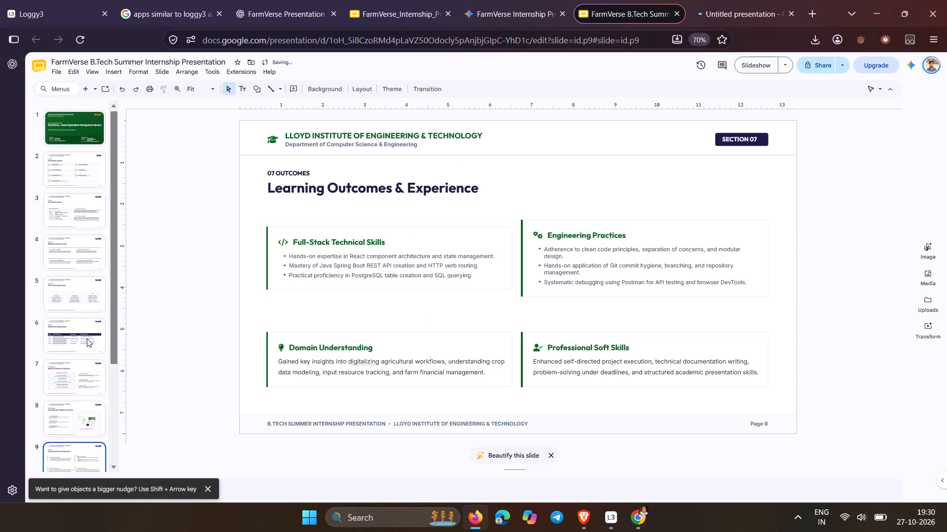
{"action": "scroll", "coordinate": [87, 338], "scroll_direction": "down", "scroll_amount": 4}
{"action": "scroll", "coordinate": [87, 338], "scroll_direction": "up", "scroll_amount": 7}
{"action": "scroll", "coordinate": [87, 338], "scroll_direction": "down", "scroll_amount": 5}
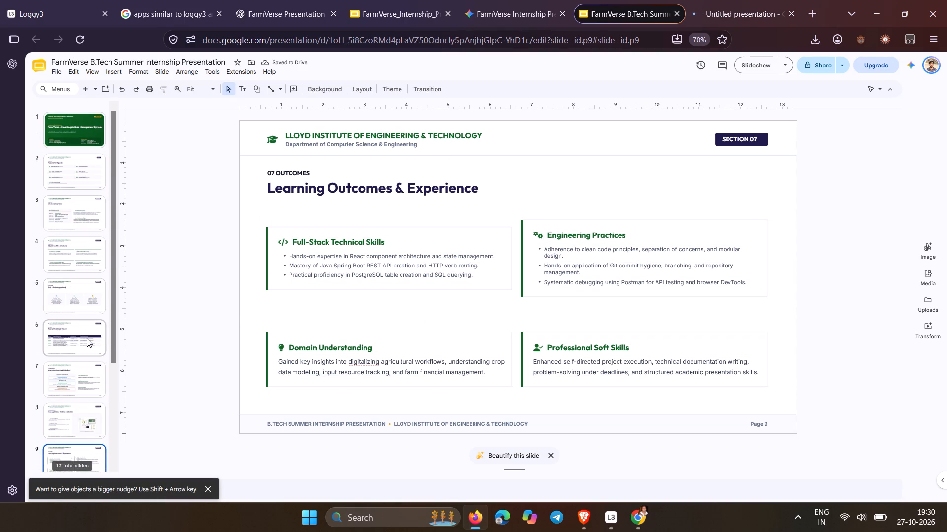
{"action": "scroll", "coordinate": [87, 338], "scroll_direction": "down", "scroll_amount": 2}
{"action": "left_click", "coordinate": [77, 445]}
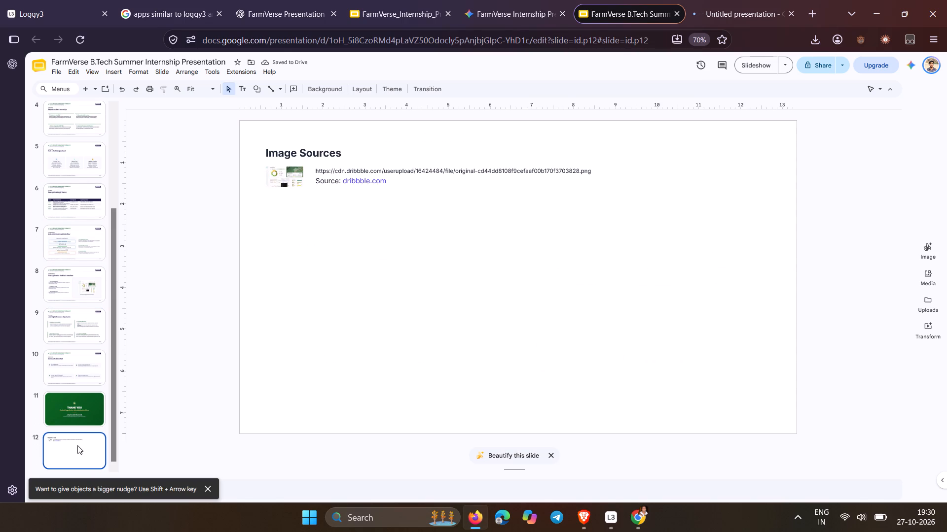
{"action": "left_click", "coordinate": [75, 414]}
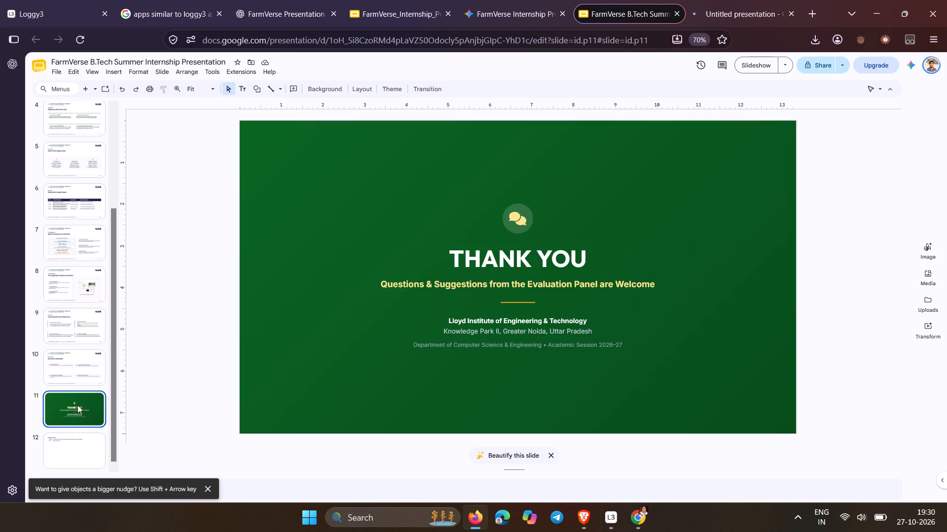
{"action": "scroll", "coordinate": [82, 281], "scroll_direction": "up", "scroll_amount": 1}
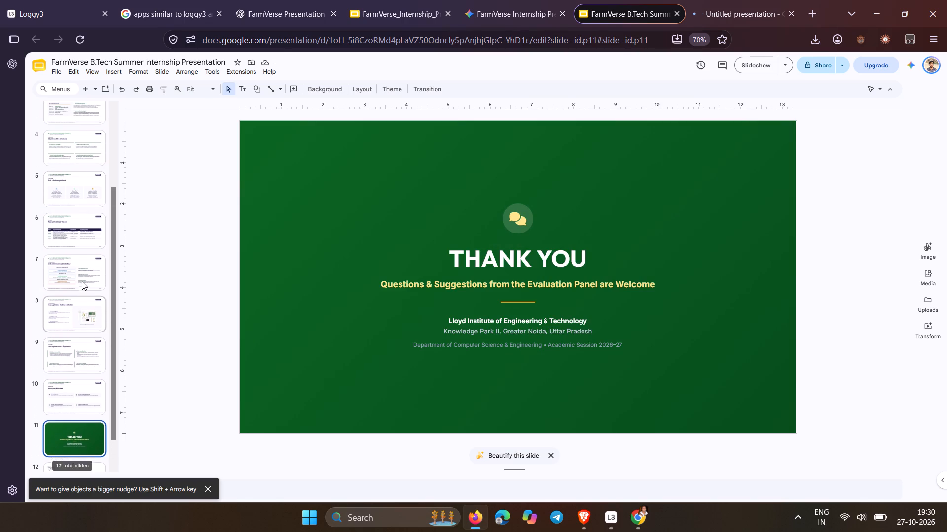
{"action": "scroll", "coordinate": [82, 281], "scroll_direction": "up", "scroll_amount": 1}
{"action": "left_click", "coordinate": [78, 295]}
{"action": "left_click", "coordinate": [82, 316]}
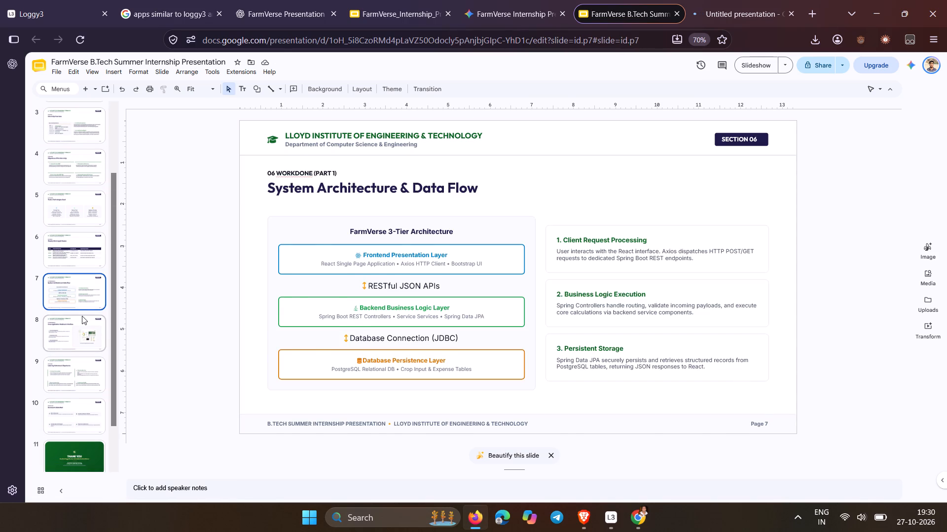
{"action": "left_click", "coordinate": [76, 245]}
{"action": "scroll", "coordinate": [76, 245], "scroll_direction": "up", "scroll_amount": 1}
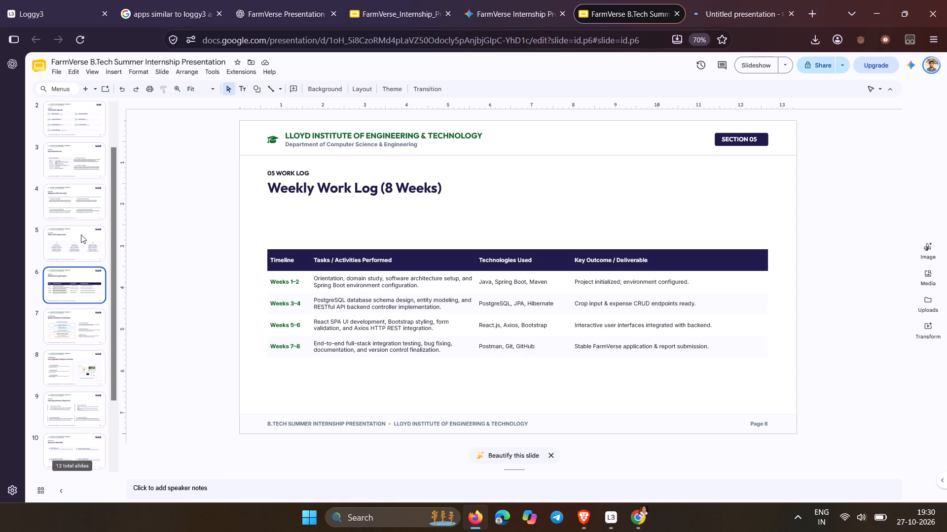
{"action": "left_click", "coordinate": [81, 234]}
{"action": "scroll", "coordinate": [81, 234], "scroll_direction": "up", "scroll_amount": 1}
{"action": "left_click", "coordinate": [83, 223]}
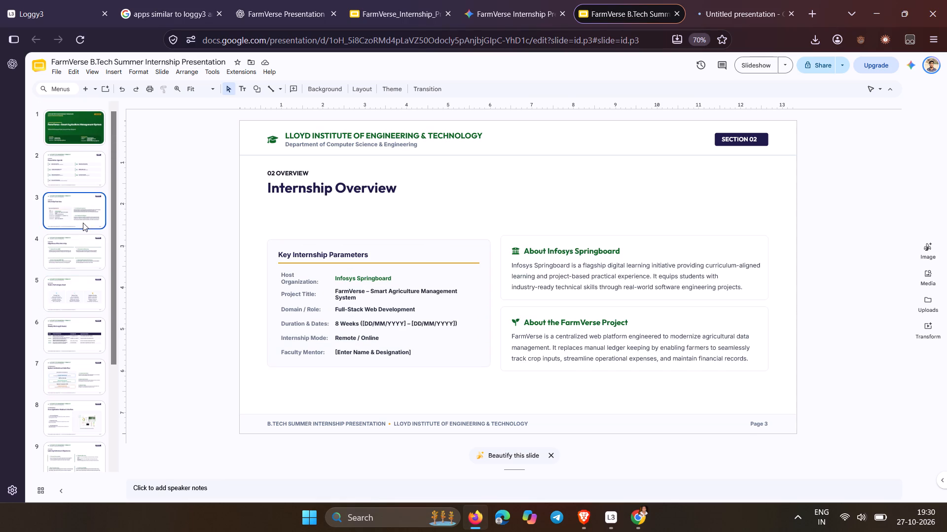
Start the untitled presentation with a blank slide and bring up the dialog for opening an existing presentation.
{"action": "left_click", "coordinate": [738, 0]}
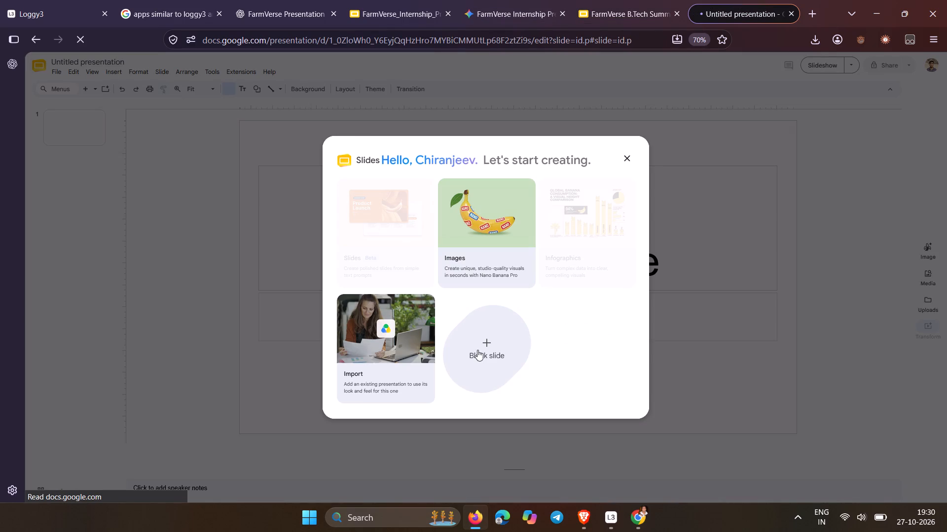
{"action": "left_click", "coordinate": [477, 350]}
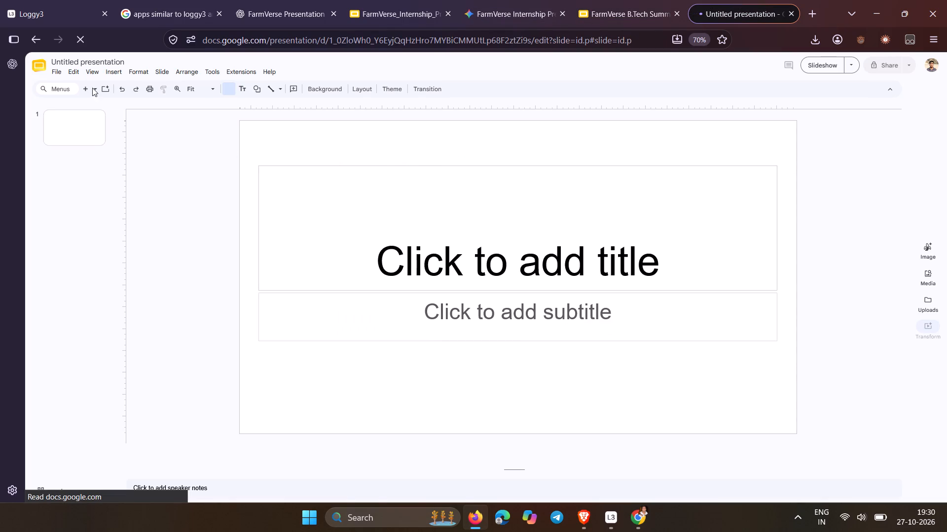
{"action": "left_click", "coordinate": [54, 70]}
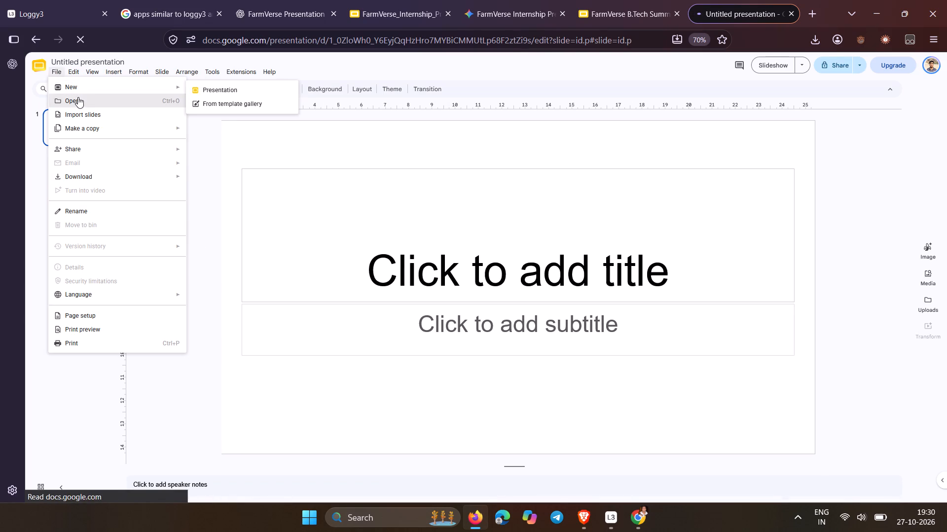
{"action": "left_click", "coordinate": [78, 97]}
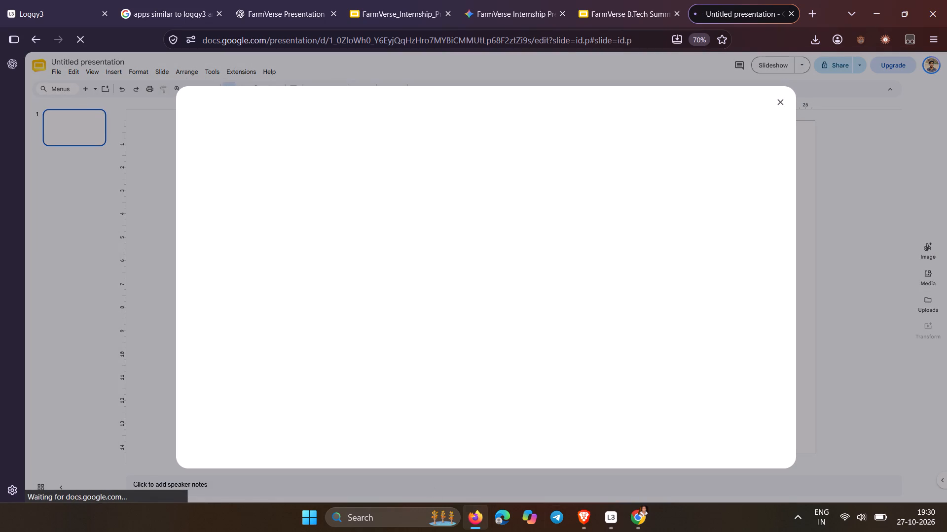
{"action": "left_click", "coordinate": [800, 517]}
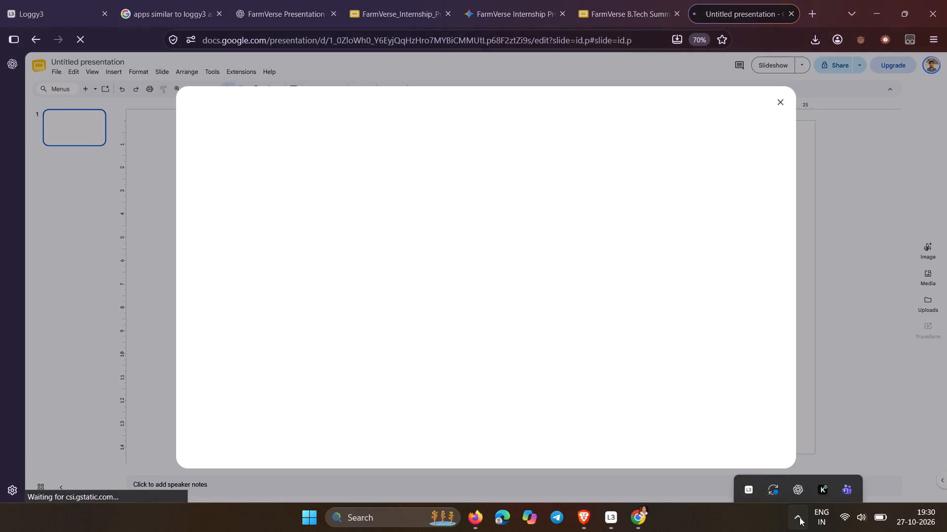
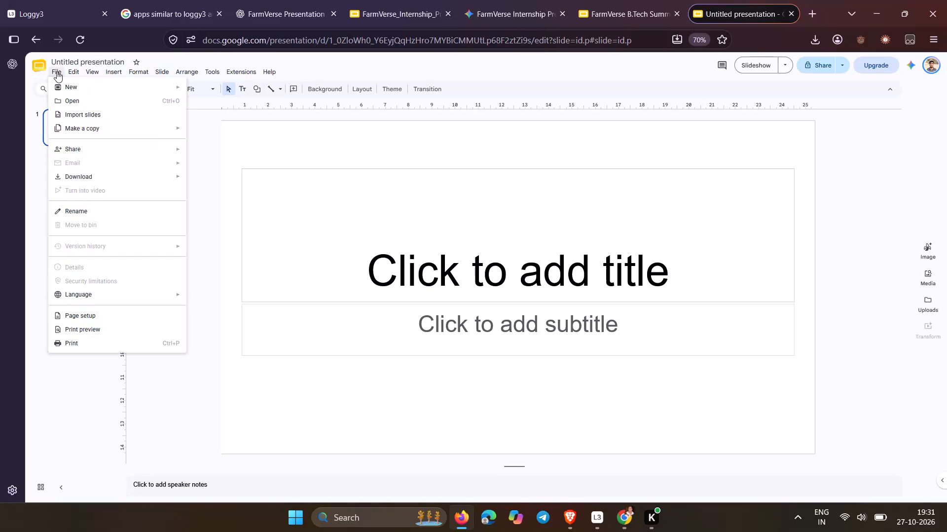
Upload the Internship_Presentation file from the Downloads folder and open it in place of the untitled presentation.
{"action": "left_click", "coordinate": [68, 100]}
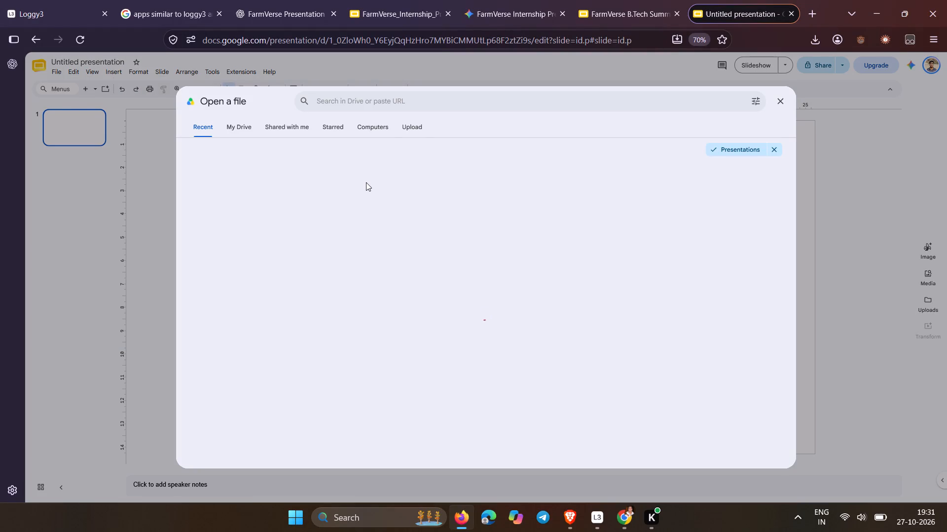
{"action": "left_click", "coordinate": [410, 124]}
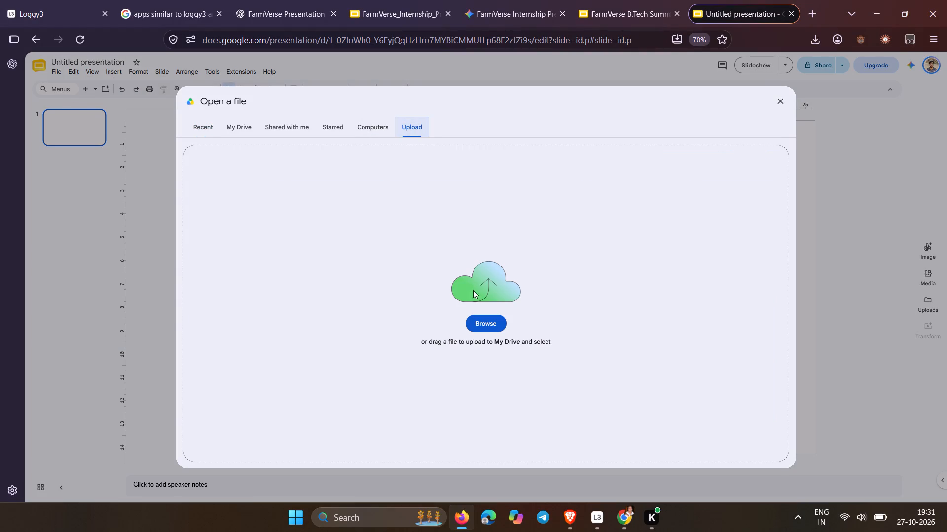
{"action": "left_click", "coordinate": [485, 316]}
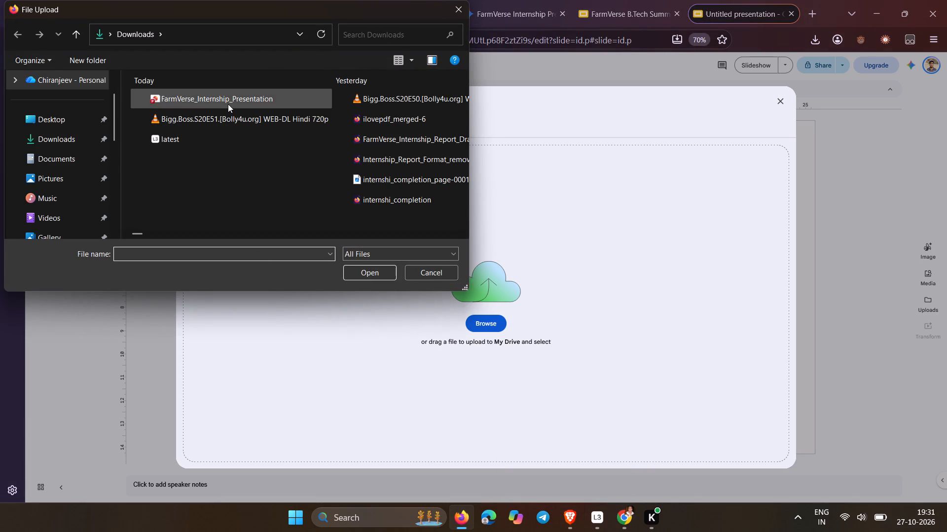
{"action": "scroll", "coordinate": [228, 104], "scroll_direction": "down", "scroll_amount": 2}
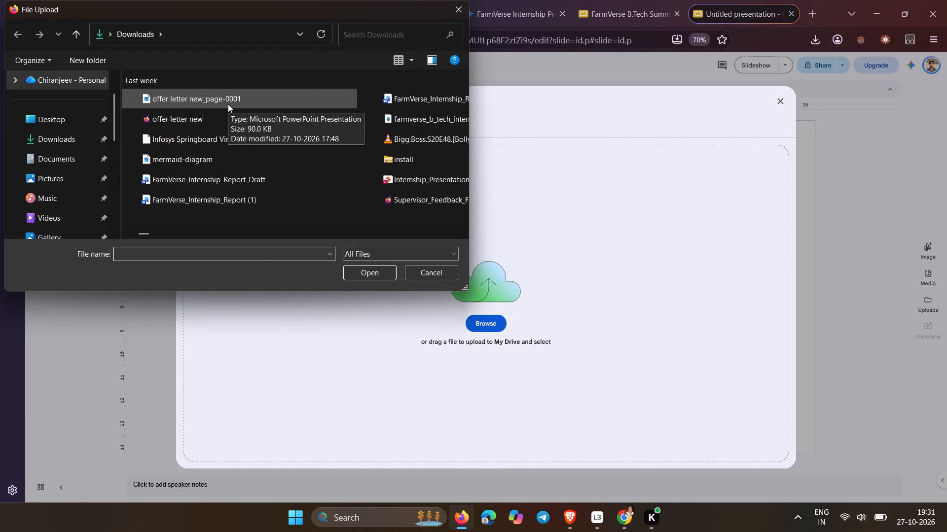
{"action": "scroll", "coordinate": [228, 104], "scroll_direction": "down", "scroll_amount": 2}
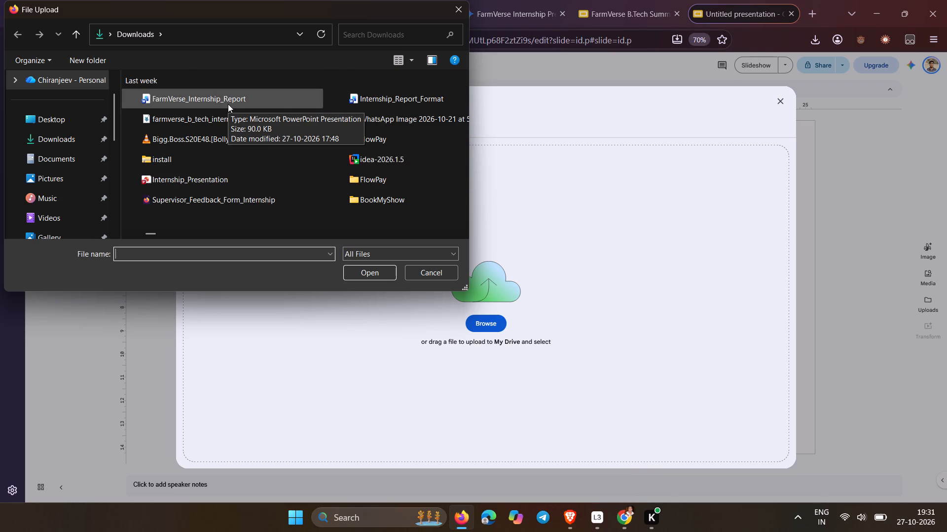
{"action": "left_click", "coordinate": [245, 188]}
{"action": "key", "text": "Return"}
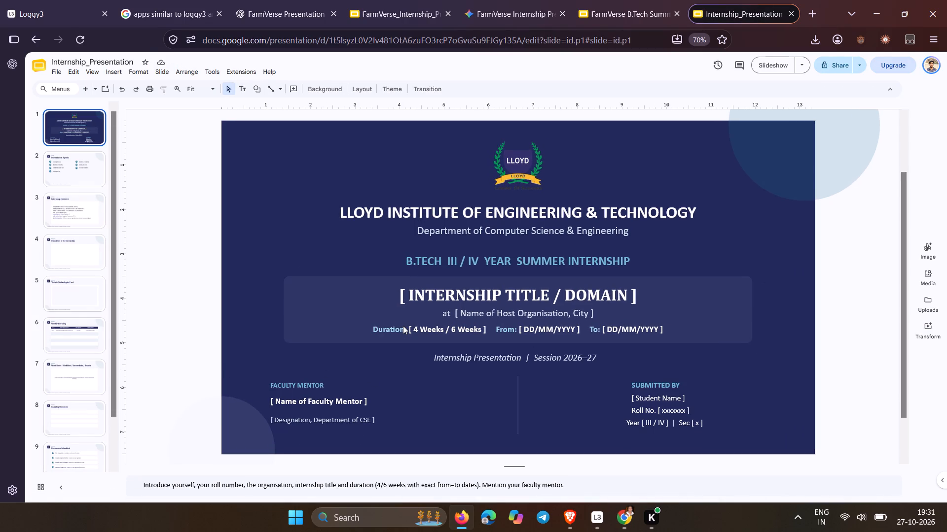
{"action": "key", "text": "Right"}
{"action": "key", "text": "Right"}
{"action": "key", "text": "Right"}
{"action": "key", "text": "Right"}
{"action": "key", "text": "Right"}
{"action": "key", "text": "Right"}
{"action": "key", "text": "Right"}
{"action": "key", "text": "Right"}
{"action": "key", "text": "Right"}
{"action": "key", "text": "Right"}
{"action": "key", "text": "Right"}
{"action": "key", "text": "Right"}
{"action": "key", "text": "Right"}
{"action": "key", "text": "Right"}
{"action": "key", "text": "Right"}
{"action": "key", "text": "Right"}
{"action": "key", "text": "Right"}
{"action": "key", "text": "Right"}
{"action": "key", "text": "Right"}
{"action": "key", "text": "Right"}
{"action": "key", "text": "Right"}
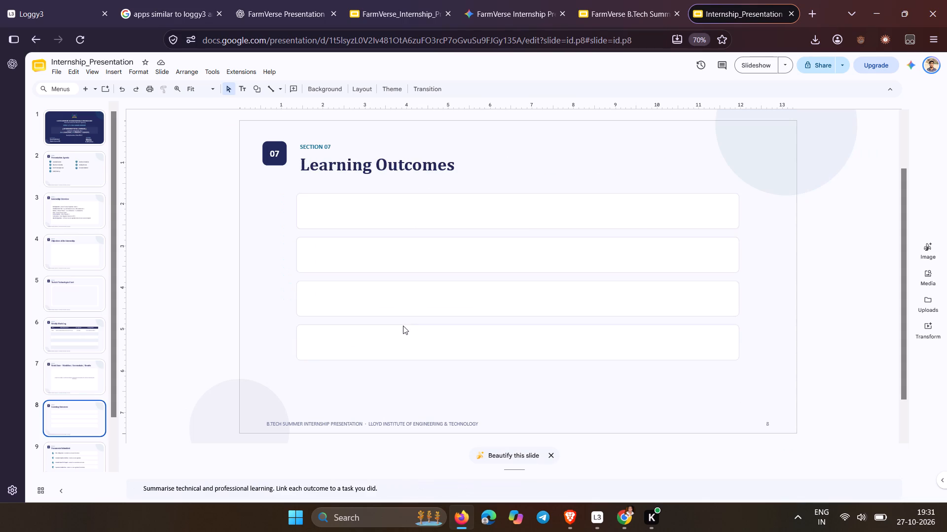
{"action": "key", "text": "Left"}
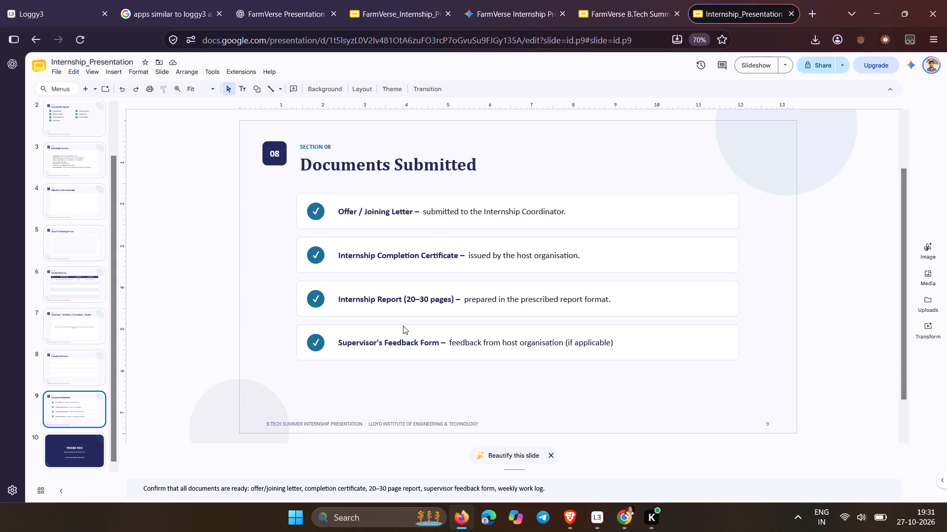
{"action": "key", "text": "Left"}
{"action": "key", "text": "Left"}
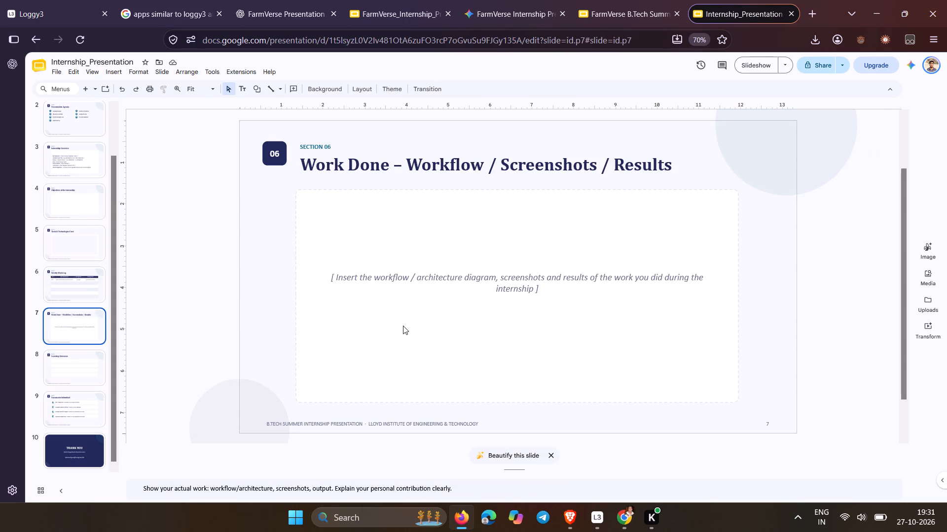
{"action": "key", "text": "Left"}
{"action": "key", "text": "Right"}
{"action": "key", "text": "Left"}
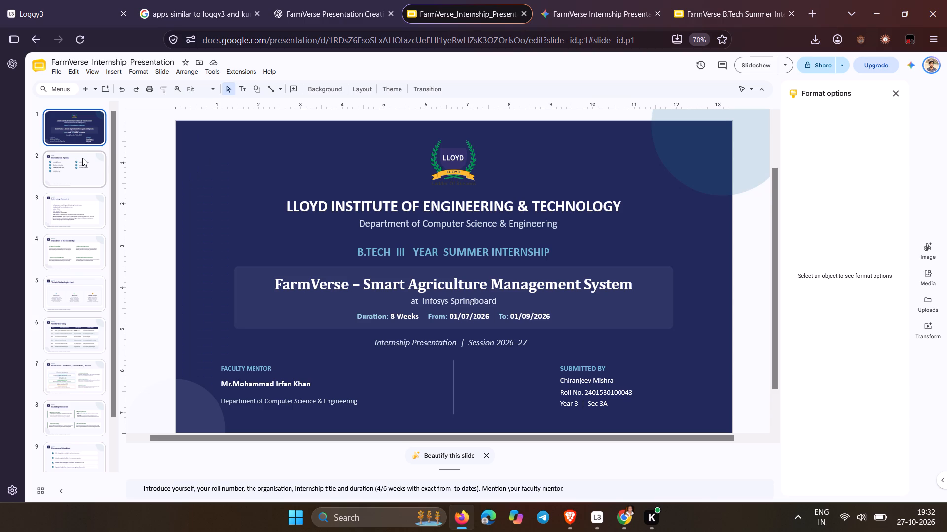
{"action": "left_click", "coordinate": [82, 158]}
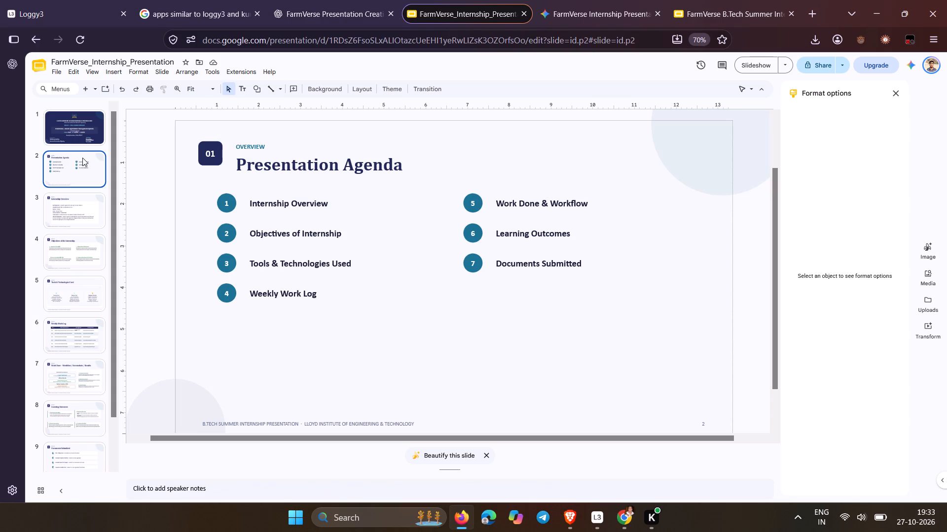
Download FarmVerse_Internship_Presentation as a Microsoft PowerPoint (.pptx) file.
{"action": "left_click", "coordinate": [62, 72]}
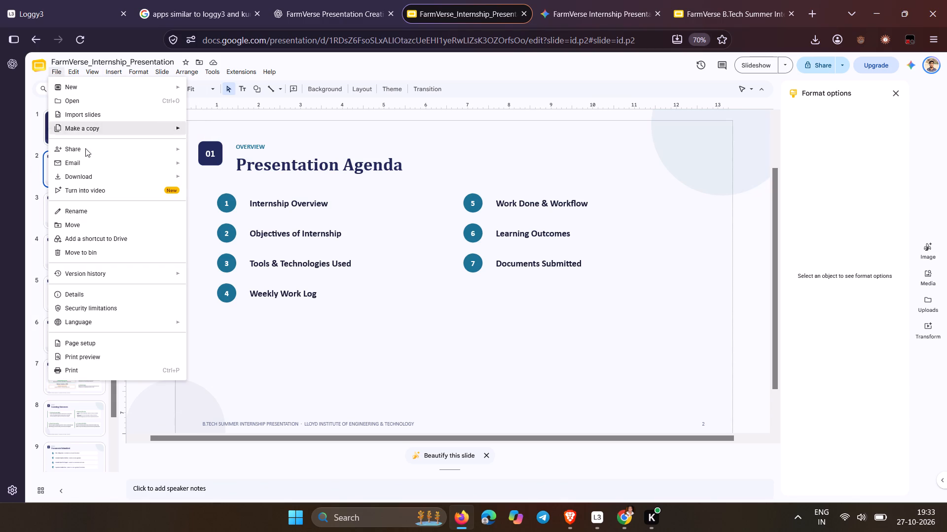
{"action": "left_click", "coordinate": [87, 176]}
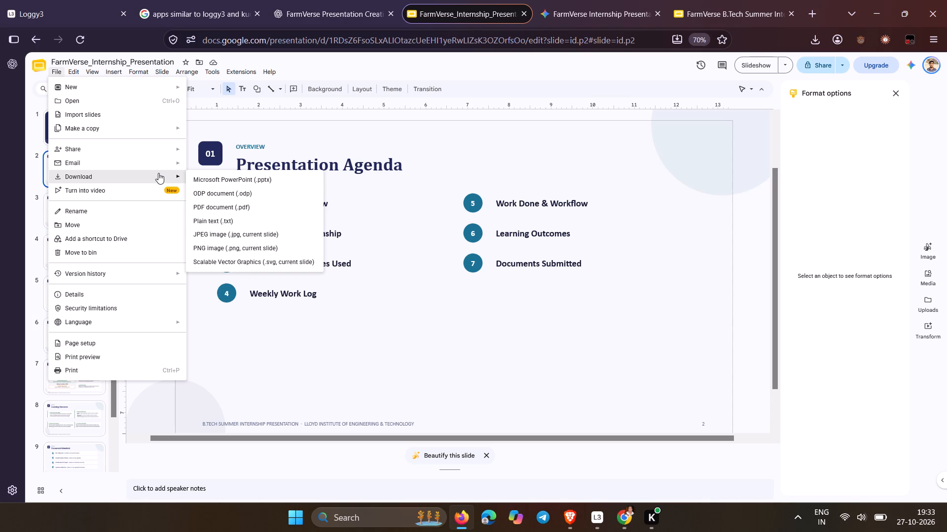
{"action": "left_click", "coordinate": [208, 183]}
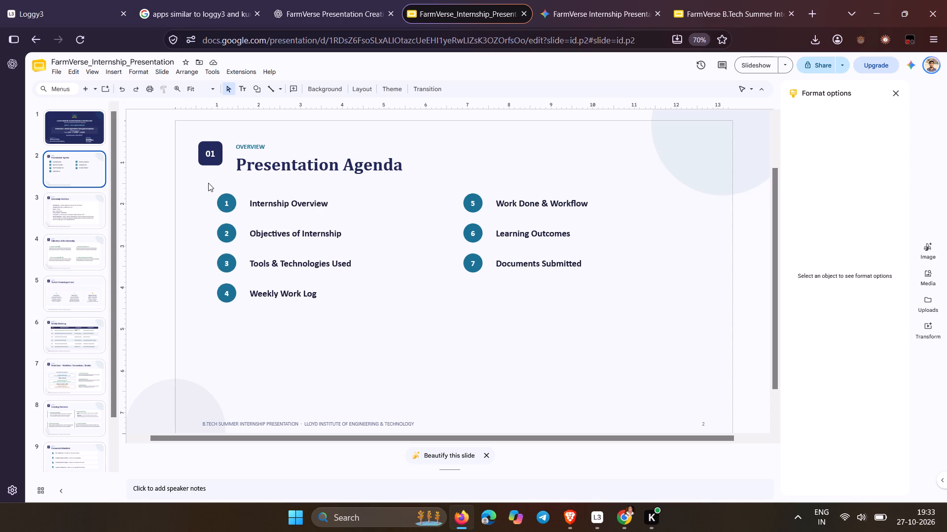
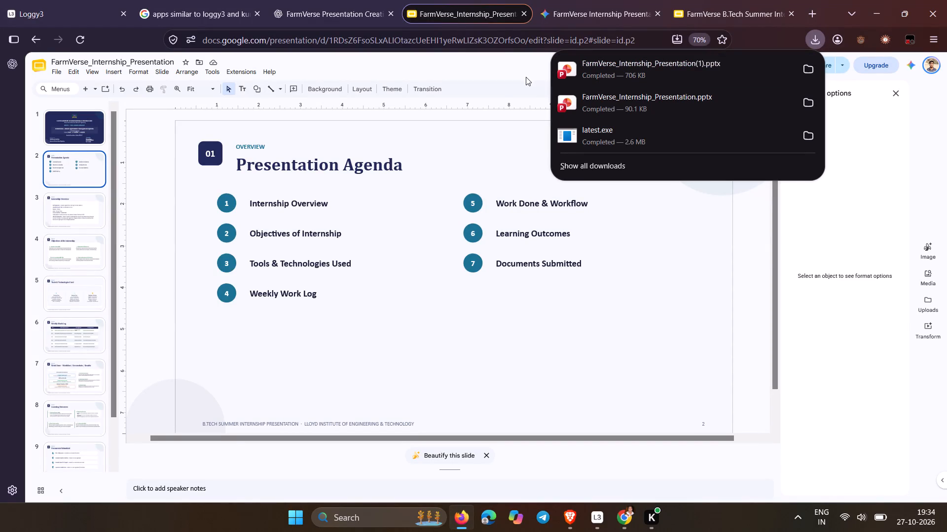
Show the downloaded FarmVerse_Internship_Presentation(1).pptx in its Downloads folder in File Explorer.
{"action": "left_click", "coordinate": [814, 74]}
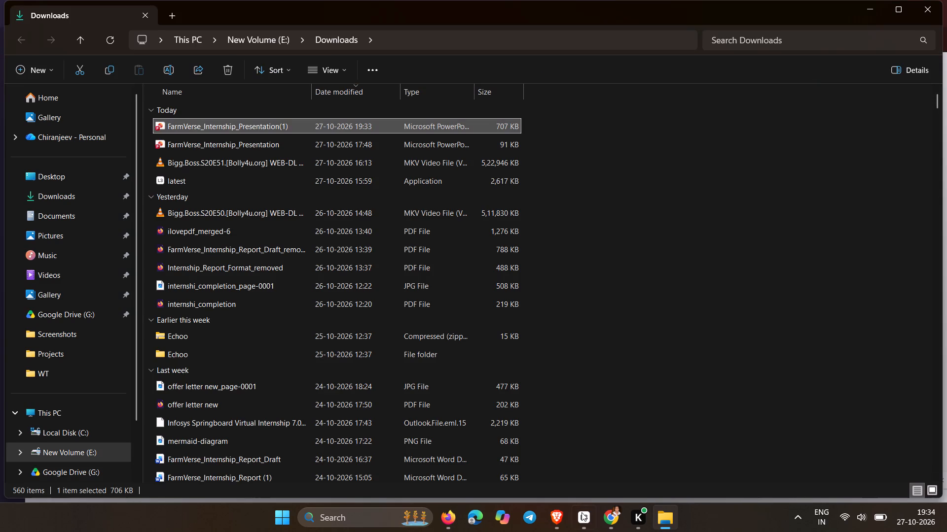
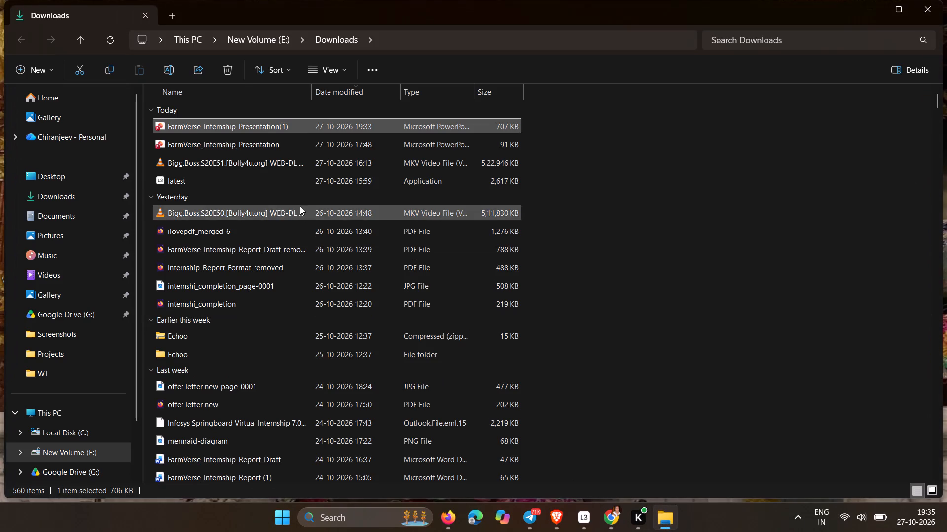
Delete the Bigg.Boss.S20E51 MKV video file dated 27-10-2026 from the Downloads folder.
{"action": "left_click", "coordinate": [376, 173]}
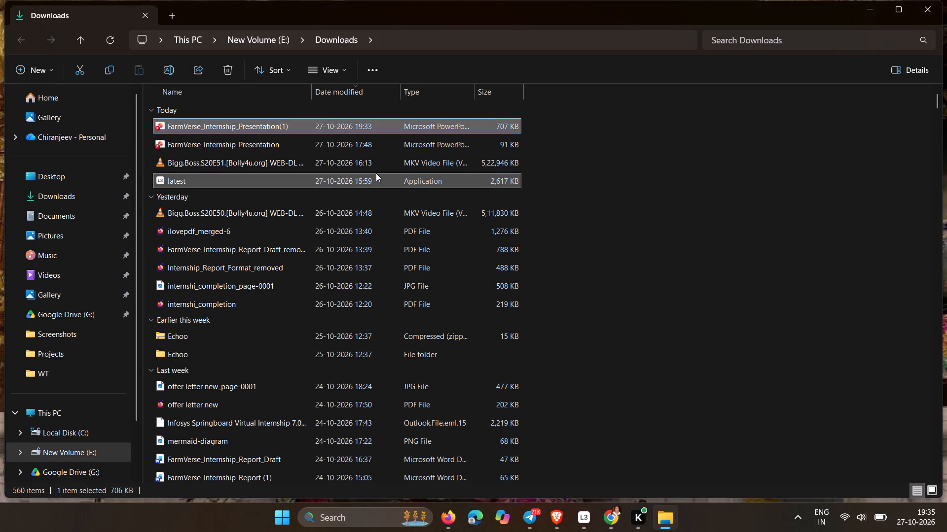
{"action": "left_click", "coordinate": [376, 161]}
{"action": "key", "text": "Delete"}
Select the Bigg.Boss.S20E50 MKV video file in the Yesterday group of the Downloads folder.
{"action": "left_click_drag", "start_coordinate": [376, 161], "coordinate": [359, 185]}
{"action": "left_click", "coordinate": [357, 189]}
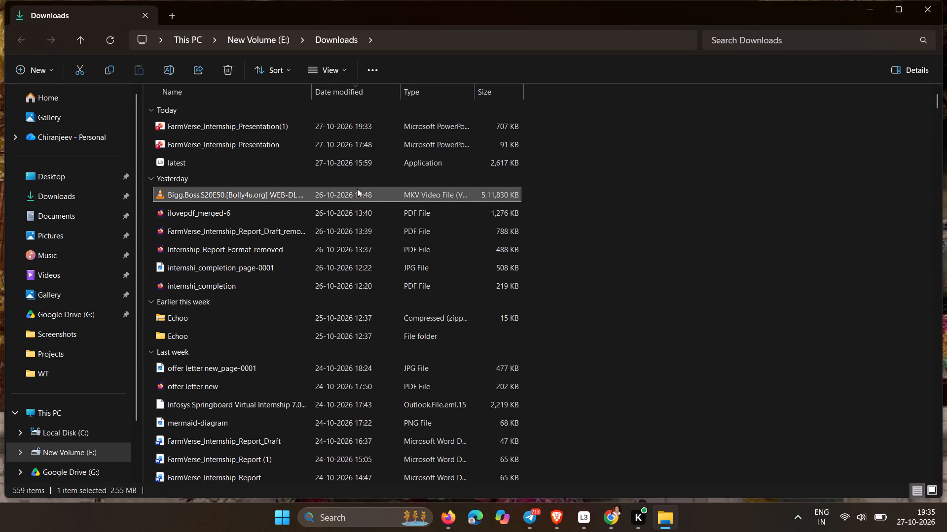
Delete the Bigg.Boss.S20E50 and Bigg.Boss.S20E48 MKV video files from the Downloads folder.
{"action": "key", "text": "Delete"}
{"action": "scroll", "coordinate": [320, 301], "scroll_direction": "down", "scroll_amount": 1}
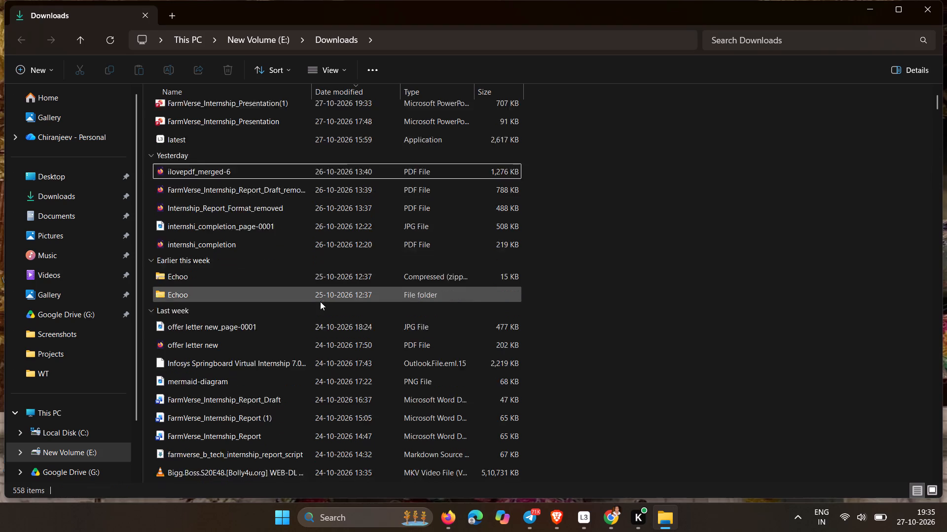
{"action": "scroll", "coordinate": [320, 301], "scroll_direction": "down", "scroll_amount": 1}
{"action": "left_click", "coordinate": [307, 371]}
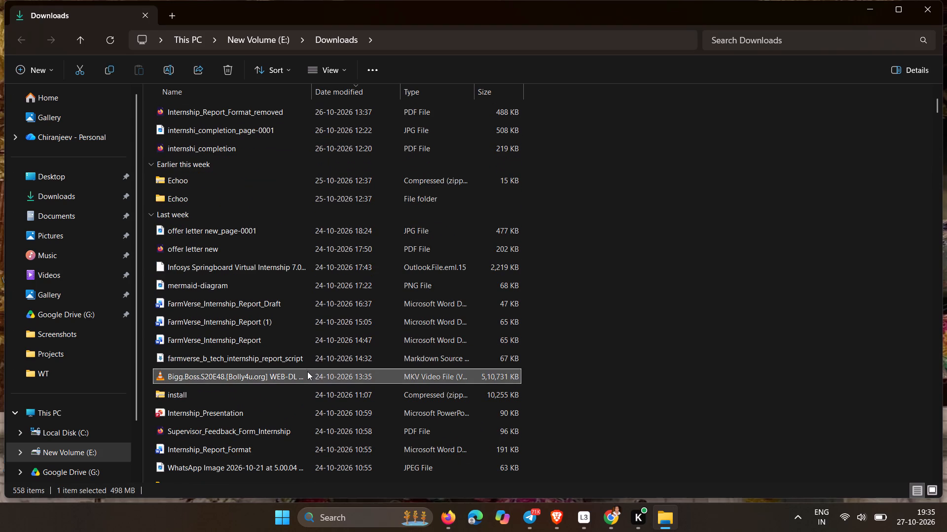
{"action": "key", "text": "Delete"}
Look through the older files in the Downloads folder, from last week's items back to earlier months.
{"action": "scroll", "coordinate": [307, 371], "scroll_direction": "down", "scroll_amount": 1}
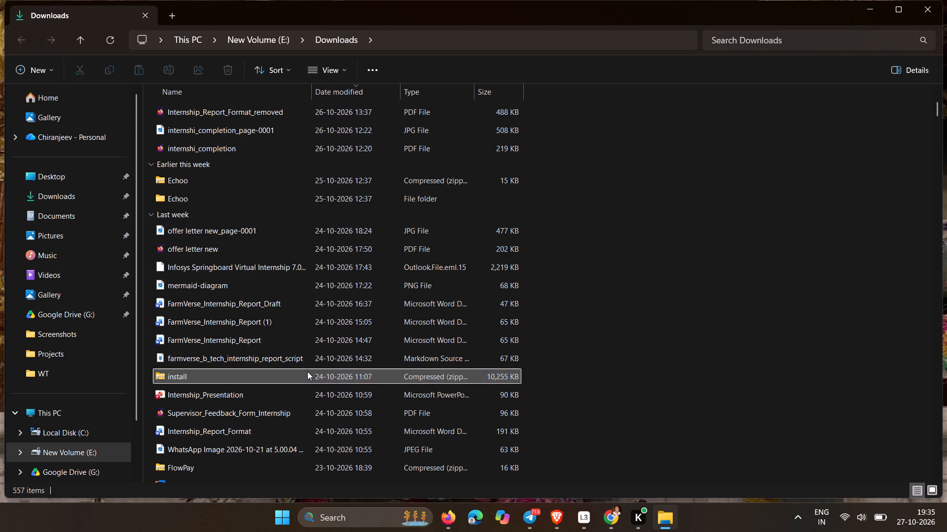
{"action": "scroll", "coordinate": [307, 371], "scroll_direction": "down", "scroll_amount": 2}
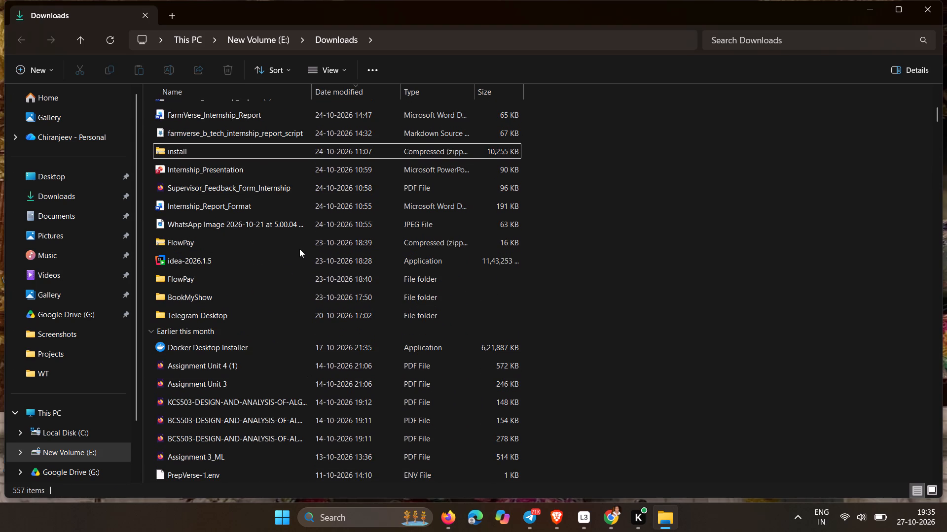
{"action": "scroll", "coordinate": [299, 249], "scroll_direction": "down", "scroll_amount": 1}
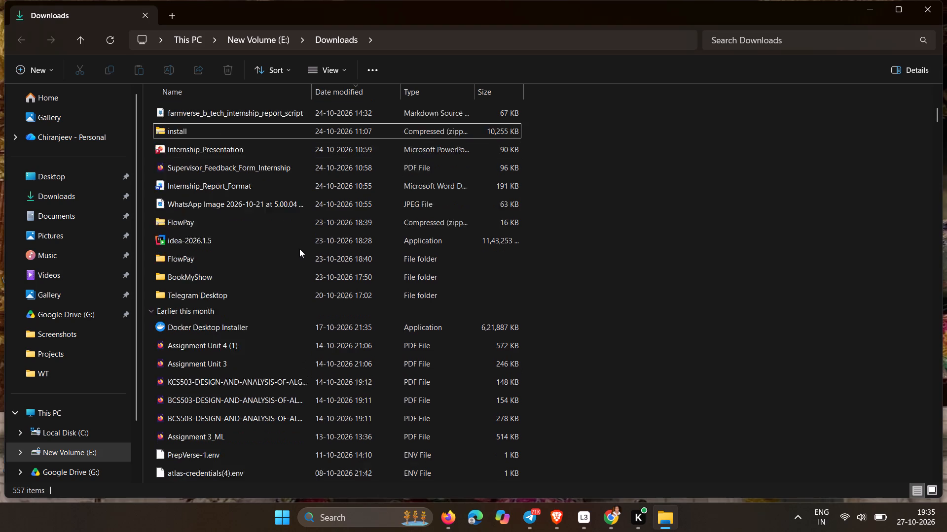
{"action": "scroll", "coordinate": [299, 249], "scroll_direction": "down", "scroll_amount": 7}
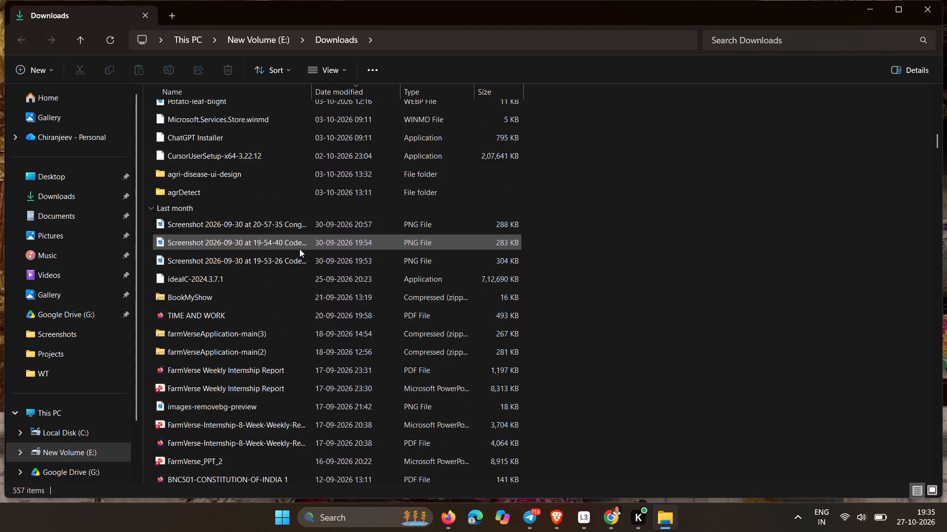
{"action": "scroll", "coordinate": [299, 249], "scroll_direction": "down", "scroll_amount": 5}
{"action": "scroll", "coordinate": [299, 249], "scroll_direction": "up", "scroll_amount": 7}
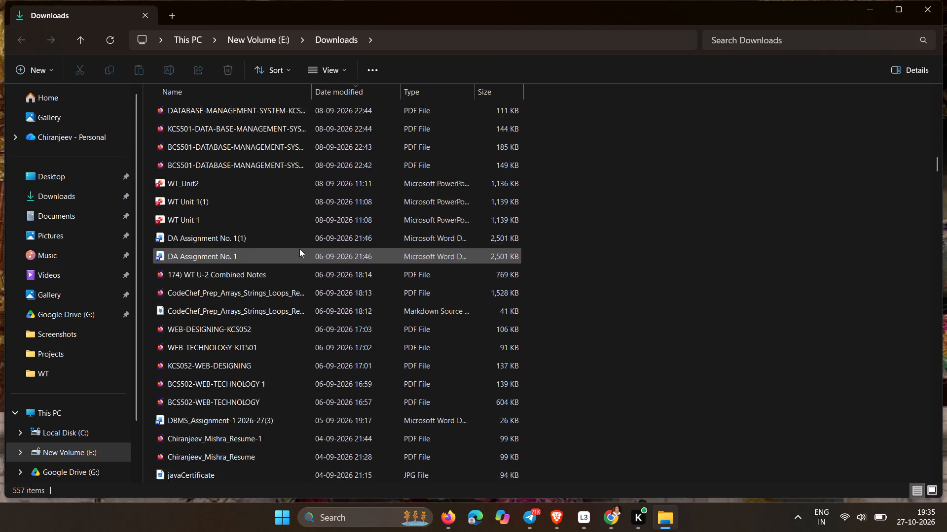
{"action": "scroll", "coordinate": [299, 249], "scroll_direction": "up", "scroll_amount": 18}
{"action": "scroll", "coordinate": [299, 249], "scroll_direction": "down", "scroll_amount": 20}
{"action": "scroll", "coordinate": [299, 249], "scroll_direction": "down", "scroll_amount": 2}
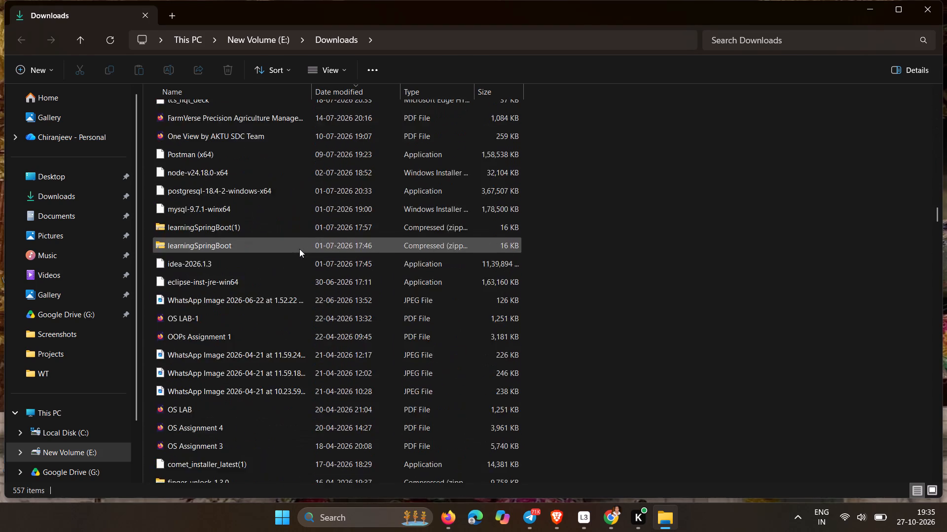
Look through the oldest items in the Downloads folder, down to the 2025 files and folders at the end of the list.
{"action": "scroll", "coordinate": [299, 249], "scroll_direction": "down", "scroll_amount": 11}
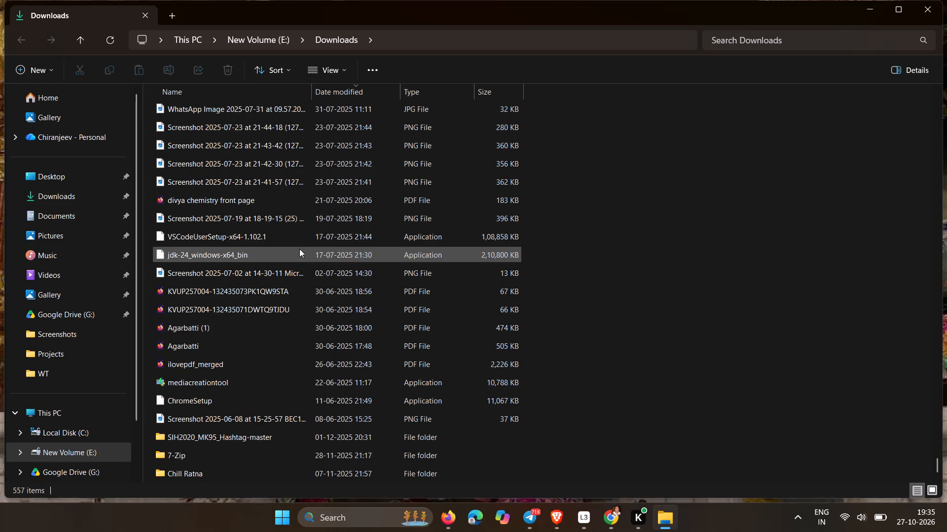
{"action": "scroll", "coordinate": [299, 249], "scroll_direction": "down", "scroll_amount": 5}
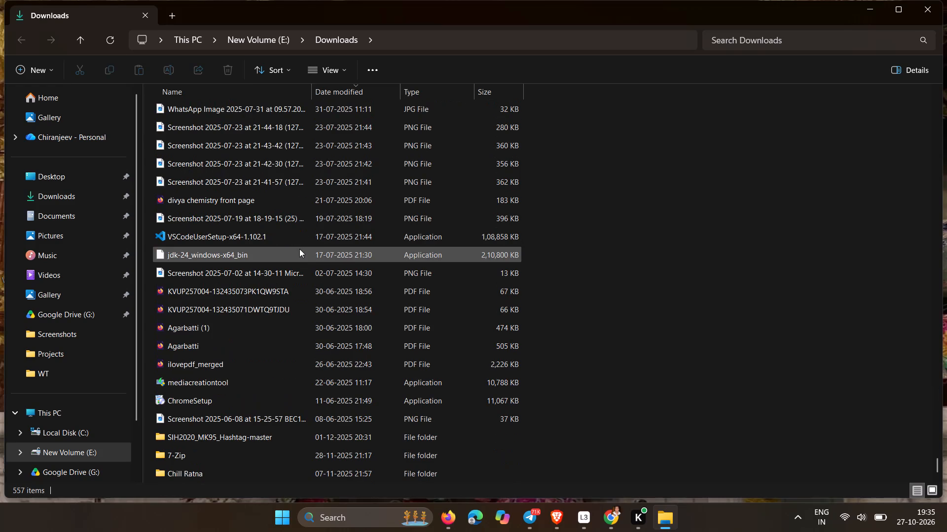
{"action": "scroll", "coordinate": [299, 249], "scroll_direction": "up", "scroll_amount": 6}
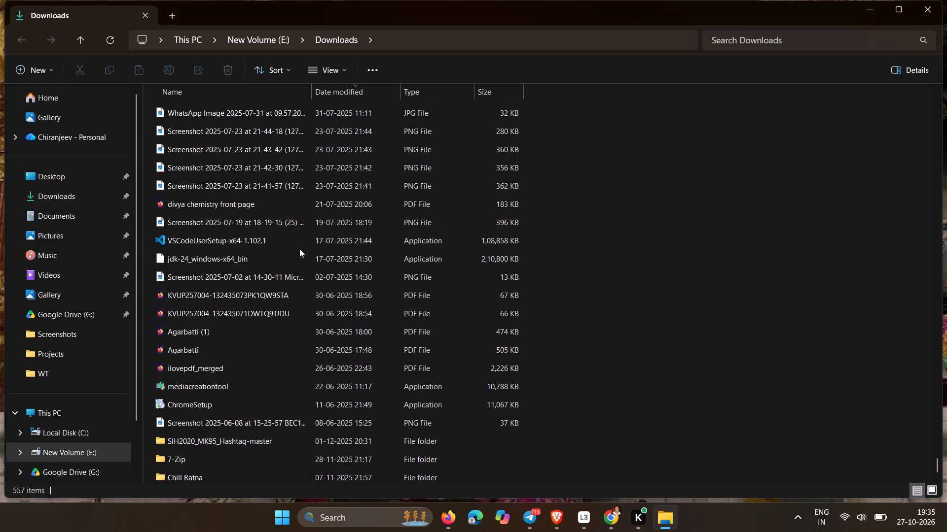
{"action": "scroll", "coordinate": [299, 249], "scroll_direction": "up", "scroll_amount": 11}
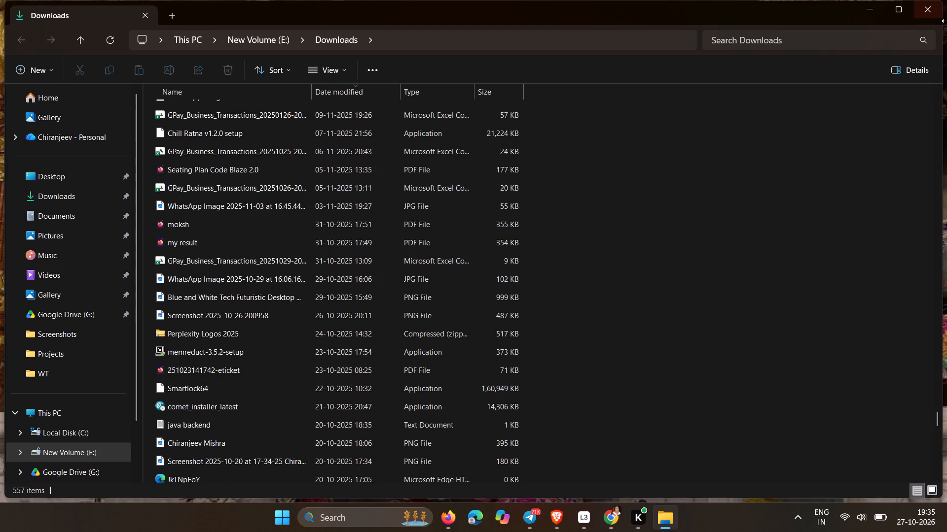
Close the Downloads folder window.
{"action": "left_click", "coordinate": [935, 19]}
{"action": "left_click", "coordinate": [932, 13]}
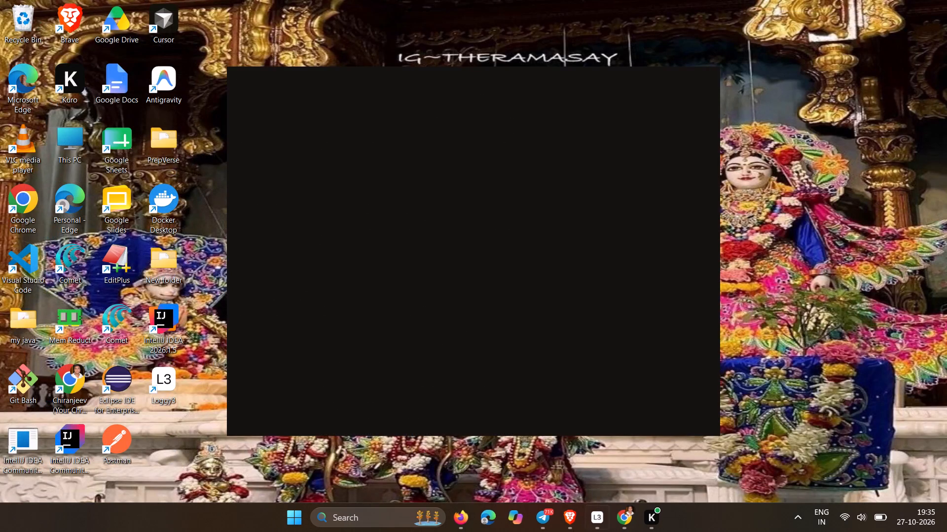
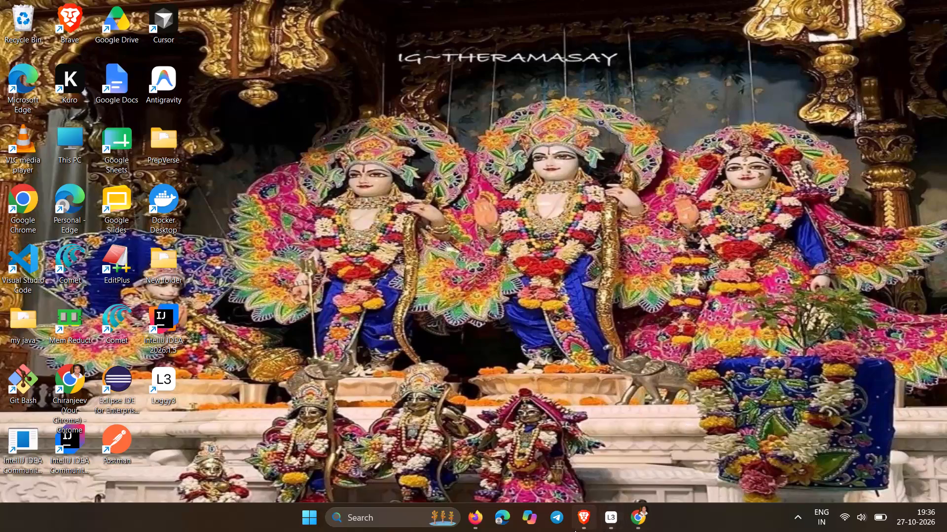
Switch to the Brave browser and close its window along with all open tabs.
{"action": "left_click", "coordinate": [581, 518]}
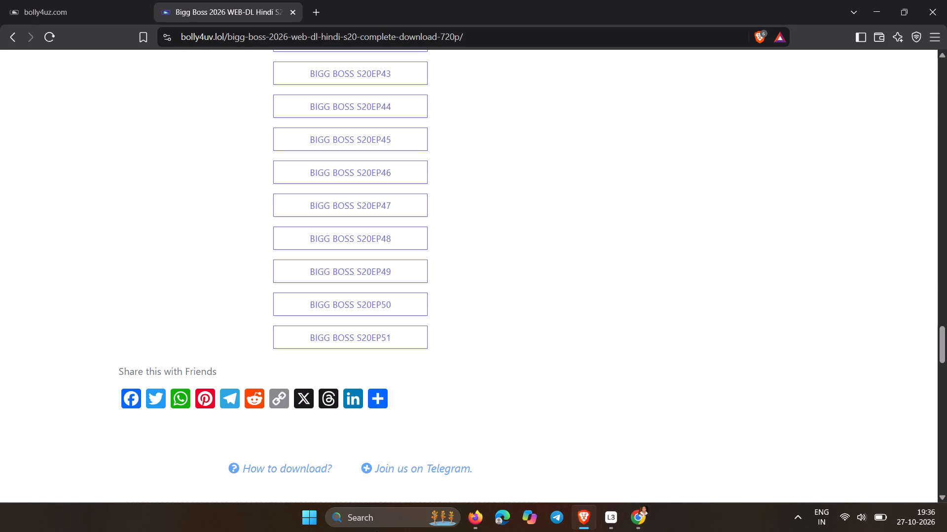